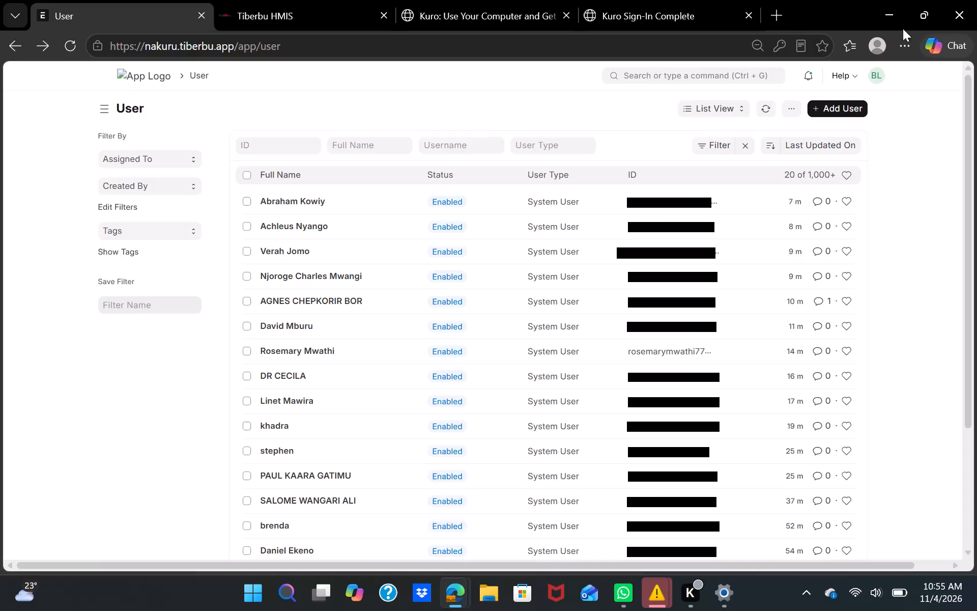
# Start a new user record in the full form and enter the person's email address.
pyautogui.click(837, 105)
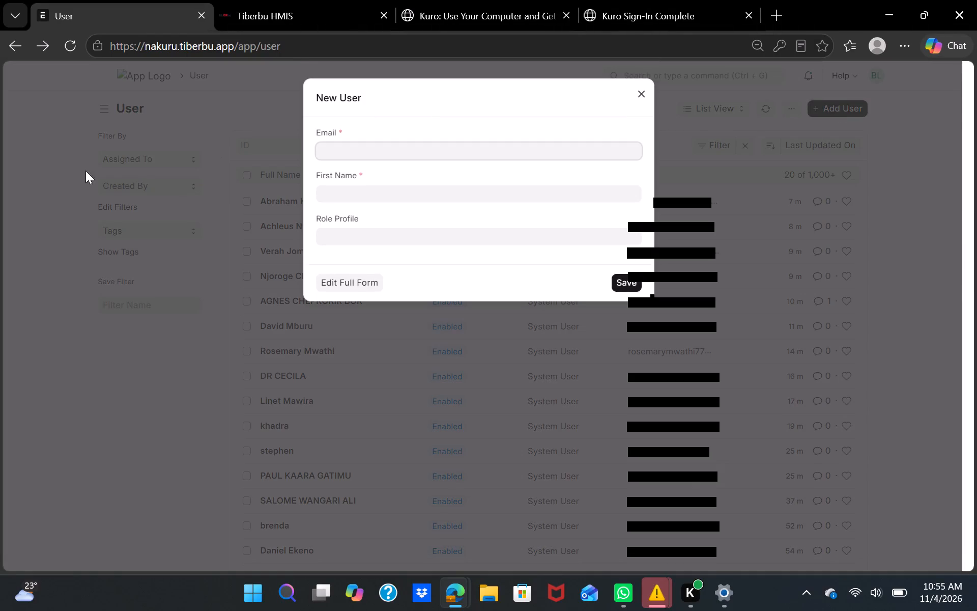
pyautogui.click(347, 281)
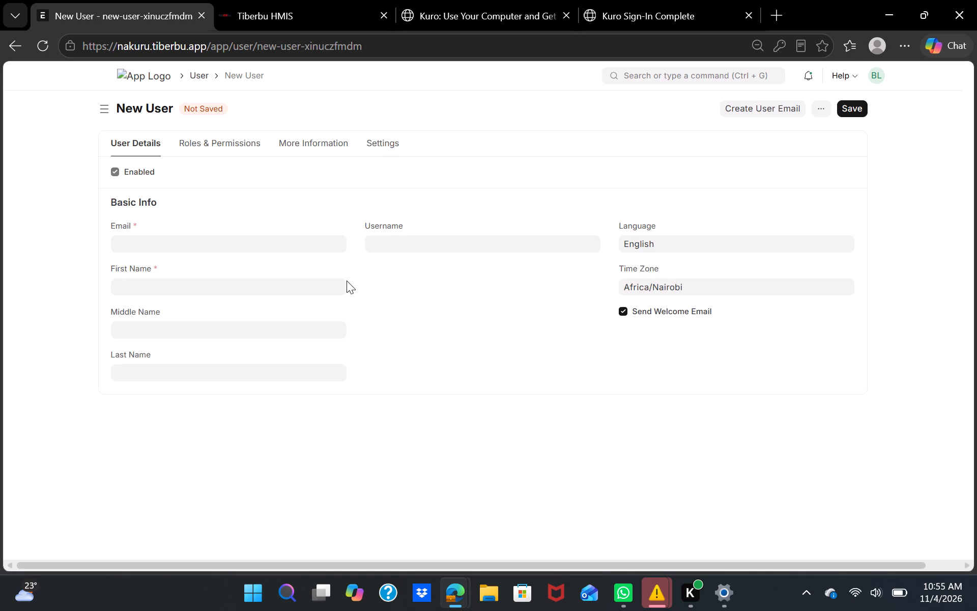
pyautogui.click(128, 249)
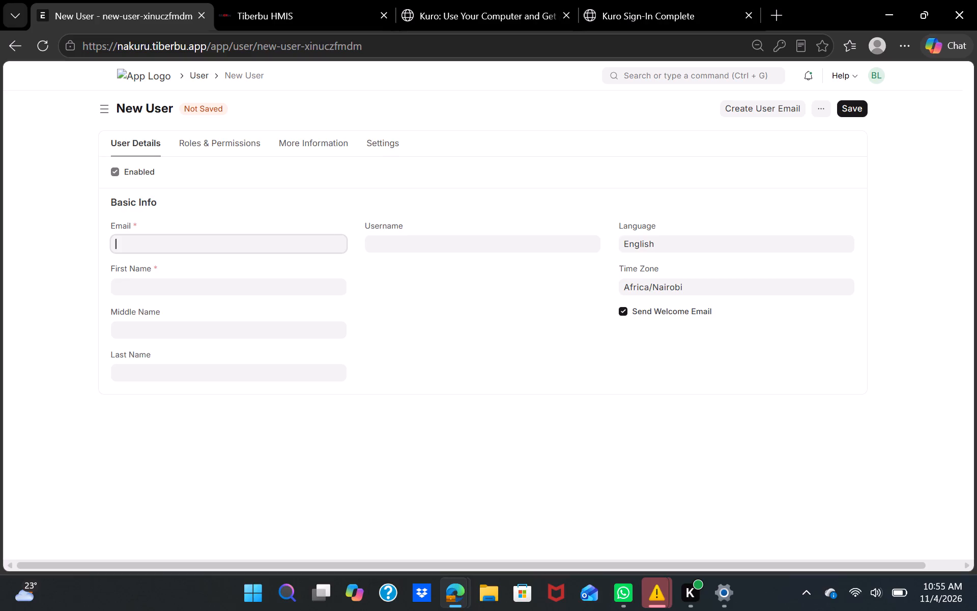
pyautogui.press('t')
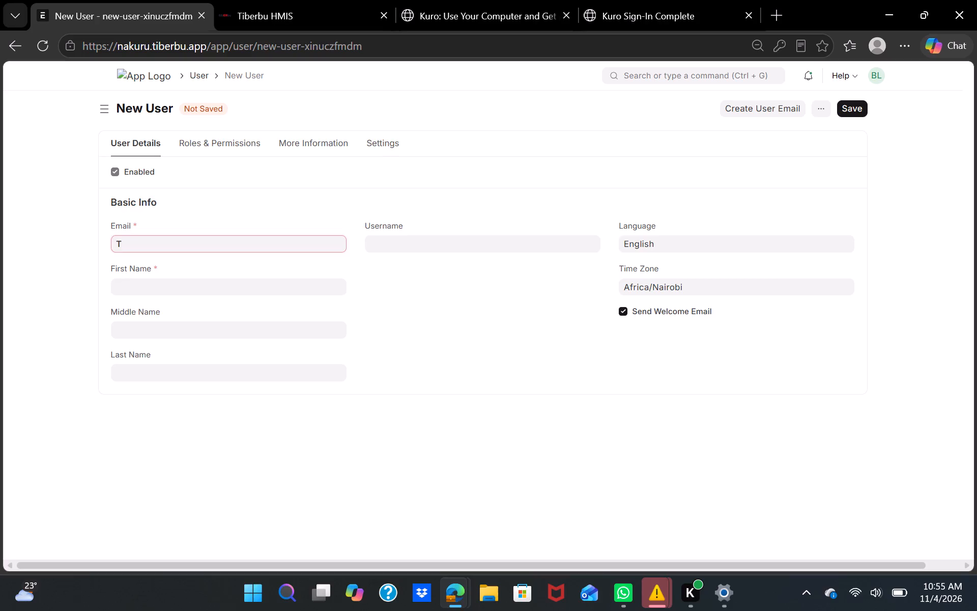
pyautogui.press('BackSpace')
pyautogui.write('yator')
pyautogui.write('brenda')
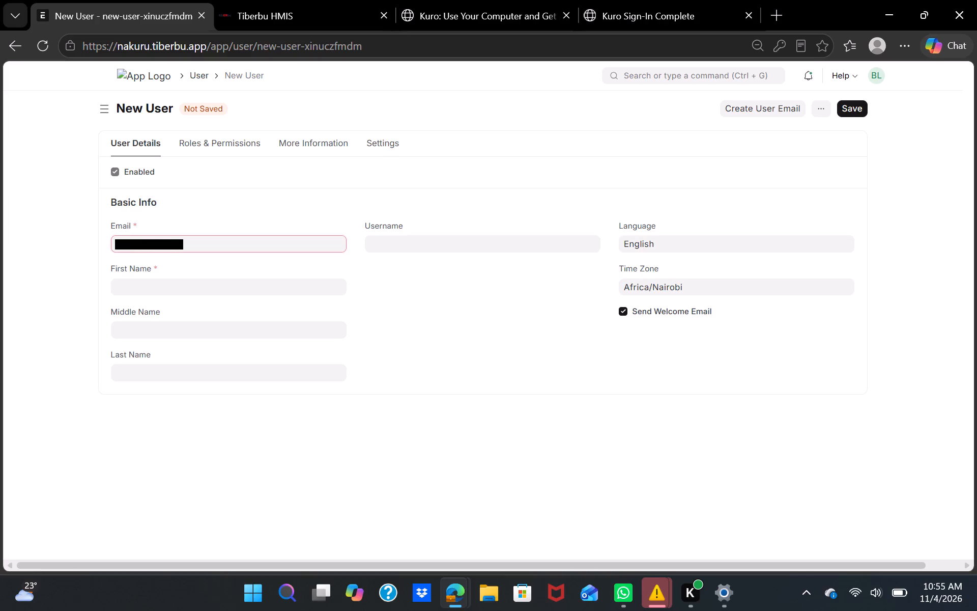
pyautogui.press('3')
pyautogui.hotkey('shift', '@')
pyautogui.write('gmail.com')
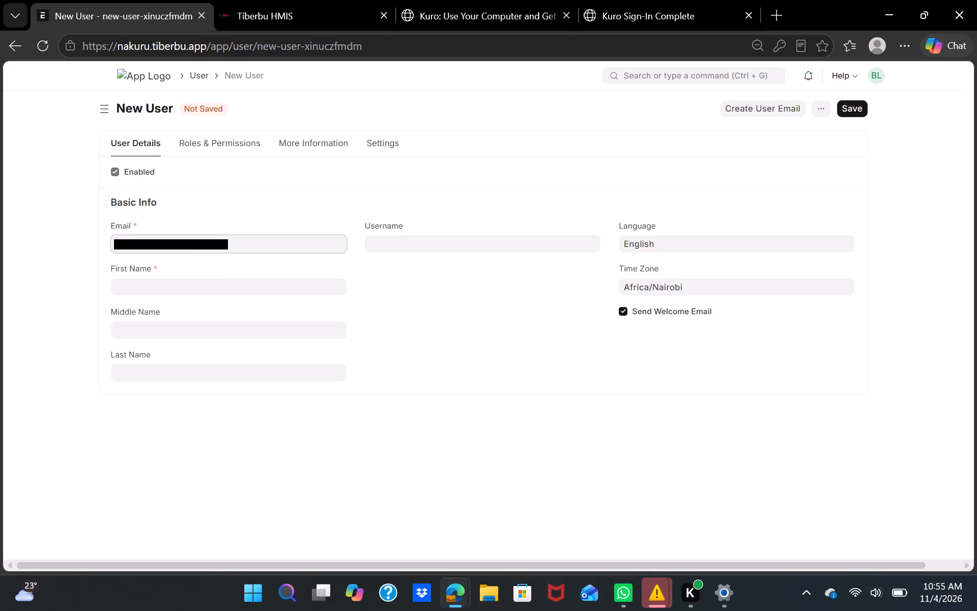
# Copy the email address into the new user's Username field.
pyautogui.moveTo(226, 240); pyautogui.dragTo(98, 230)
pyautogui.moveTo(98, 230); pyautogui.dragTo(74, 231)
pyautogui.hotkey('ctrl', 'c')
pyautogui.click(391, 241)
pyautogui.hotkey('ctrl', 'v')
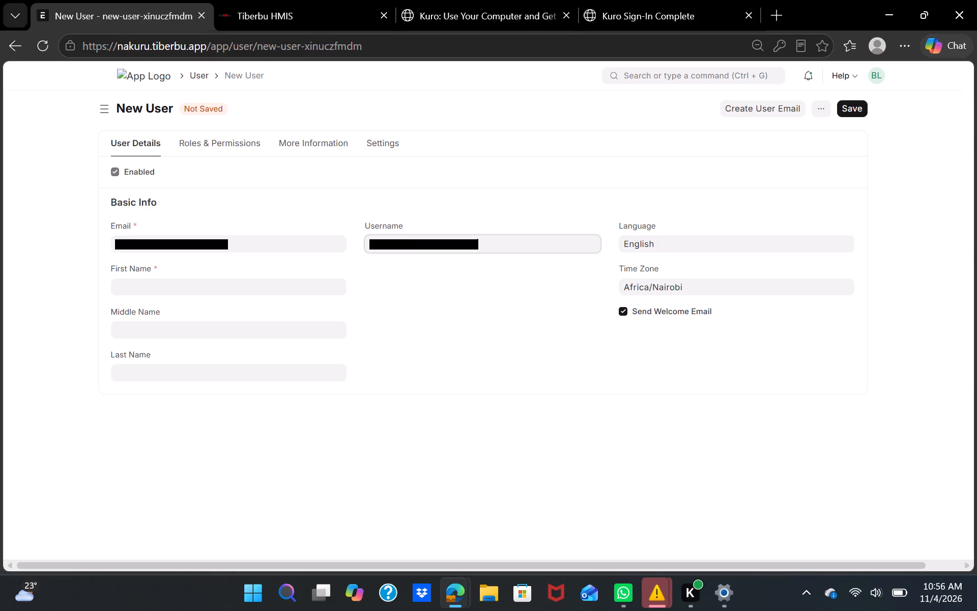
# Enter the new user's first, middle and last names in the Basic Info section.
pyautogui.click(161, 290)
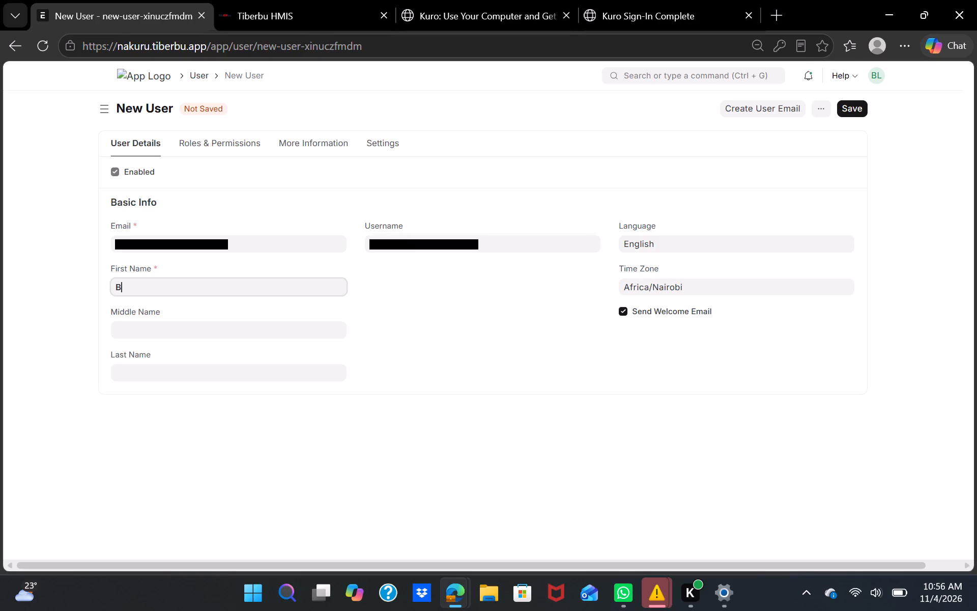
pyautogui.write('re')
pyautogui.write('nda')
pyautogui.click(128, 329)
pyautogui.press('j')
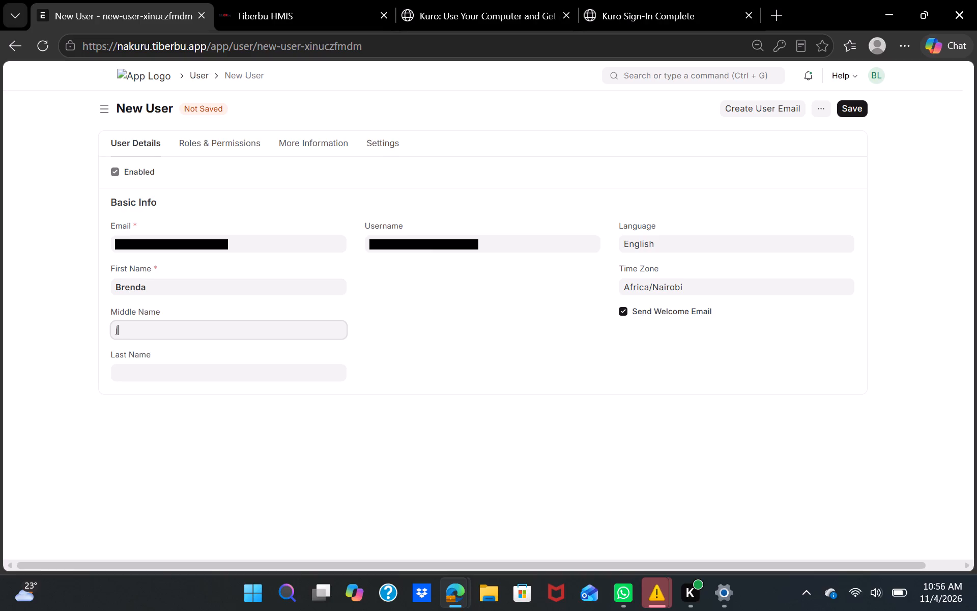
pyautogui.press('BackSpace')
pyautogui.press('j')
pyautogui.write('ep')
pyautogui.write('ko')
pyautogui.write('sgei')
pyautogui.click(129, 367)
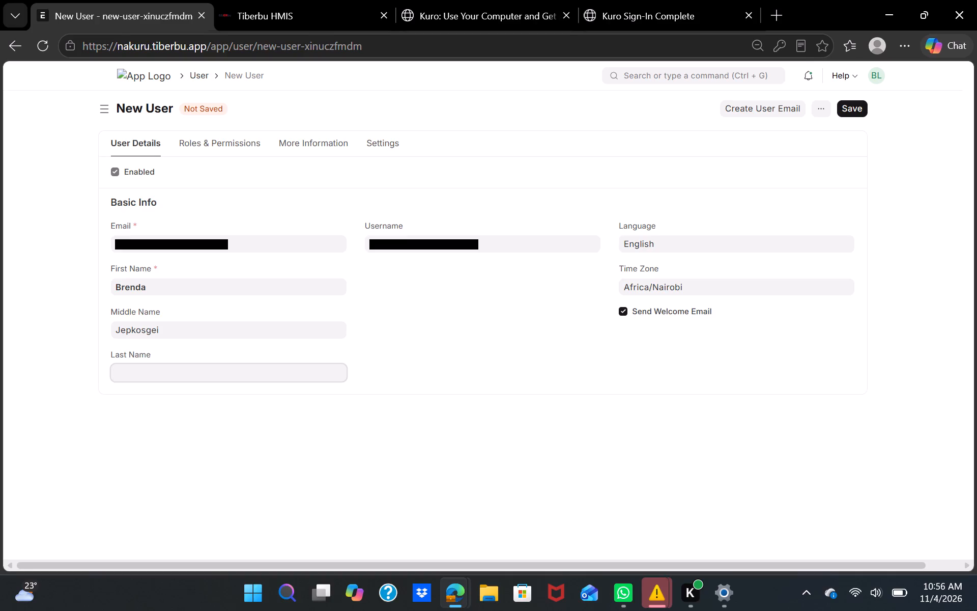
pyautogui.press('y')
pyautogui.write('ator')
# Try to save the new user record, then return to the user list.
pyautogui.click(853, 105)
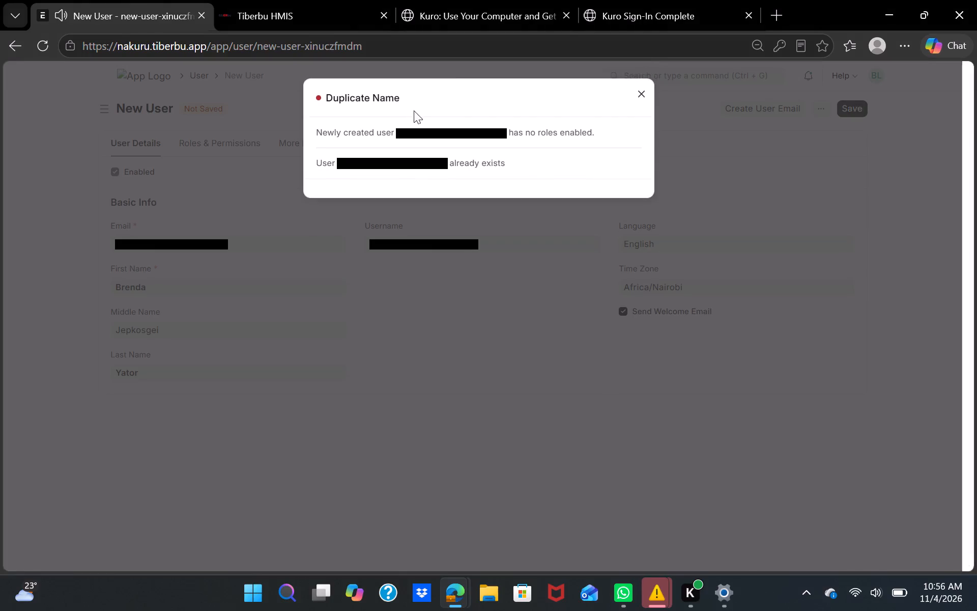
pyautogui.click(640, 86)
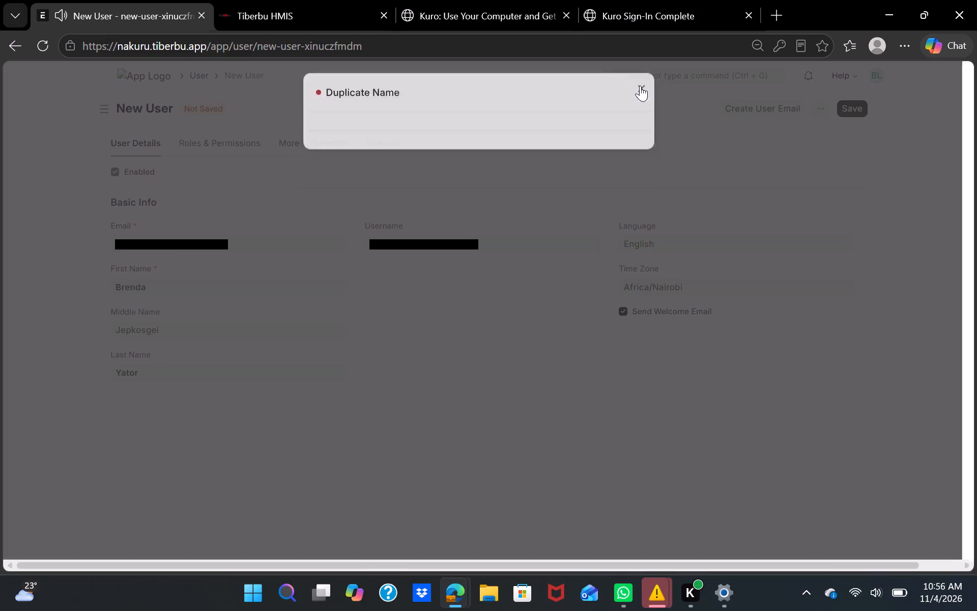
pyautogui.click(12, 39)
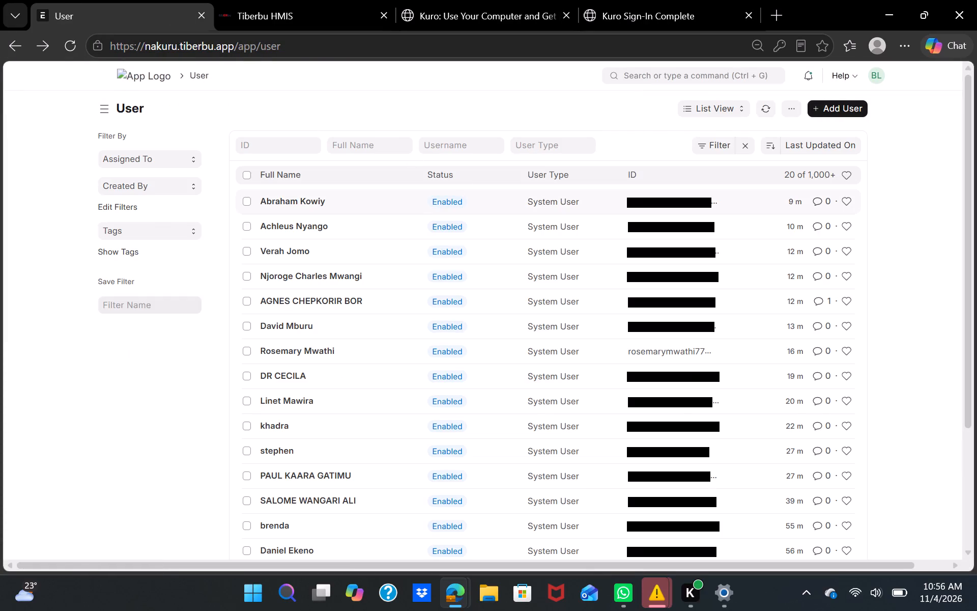
# Filter the user list by usernames containing "yator".
pyautogui.click(444, 145)
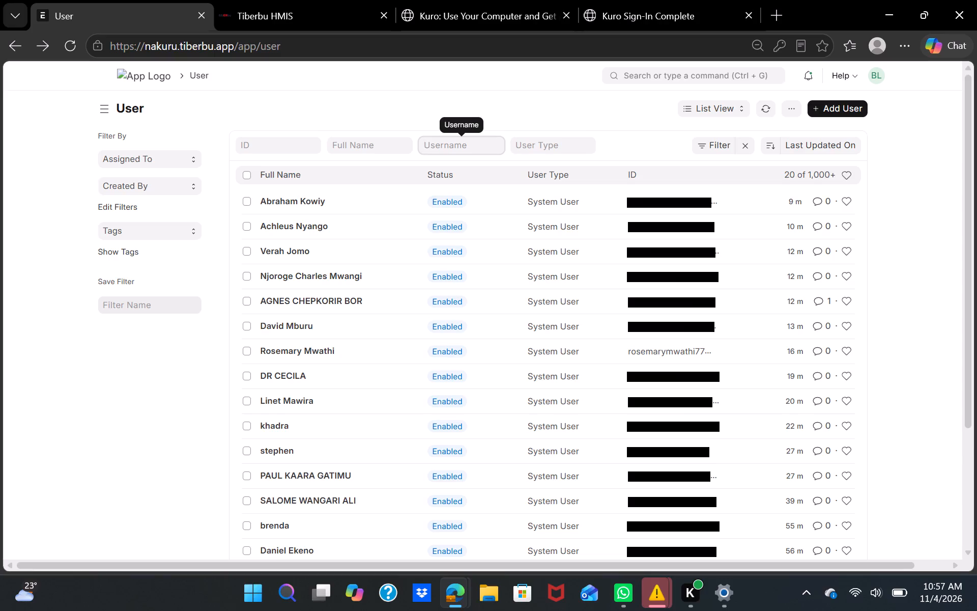
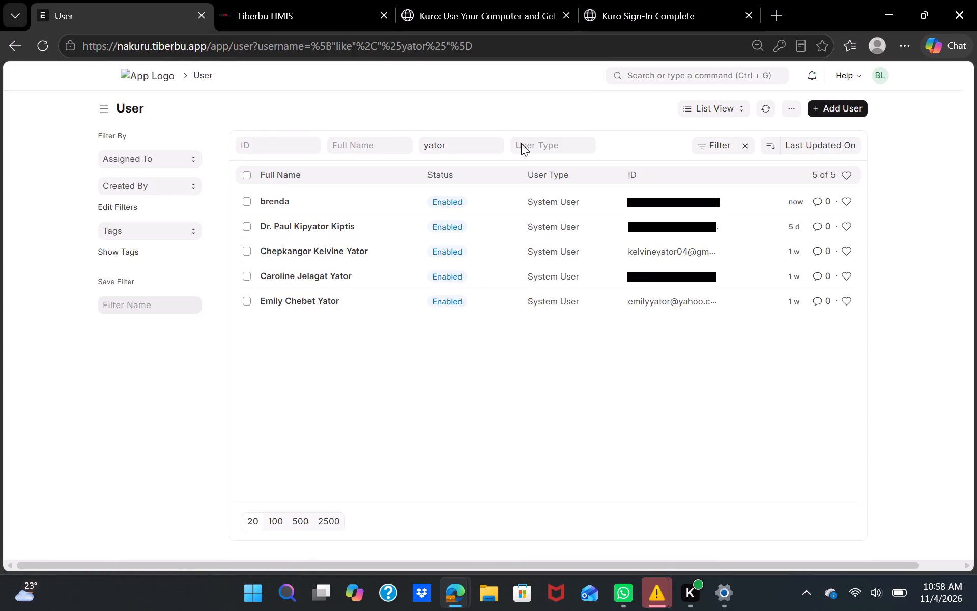
# Clear the current filter and filter the user list by usernames containing "wyc".
pyautogui.click(745, 142)
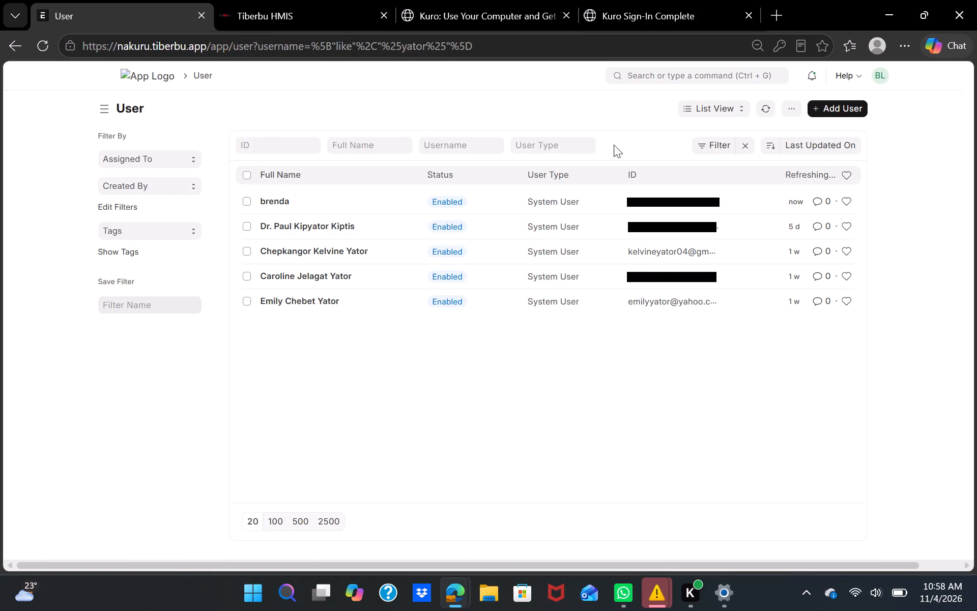
pyautogui.click(440, 147)
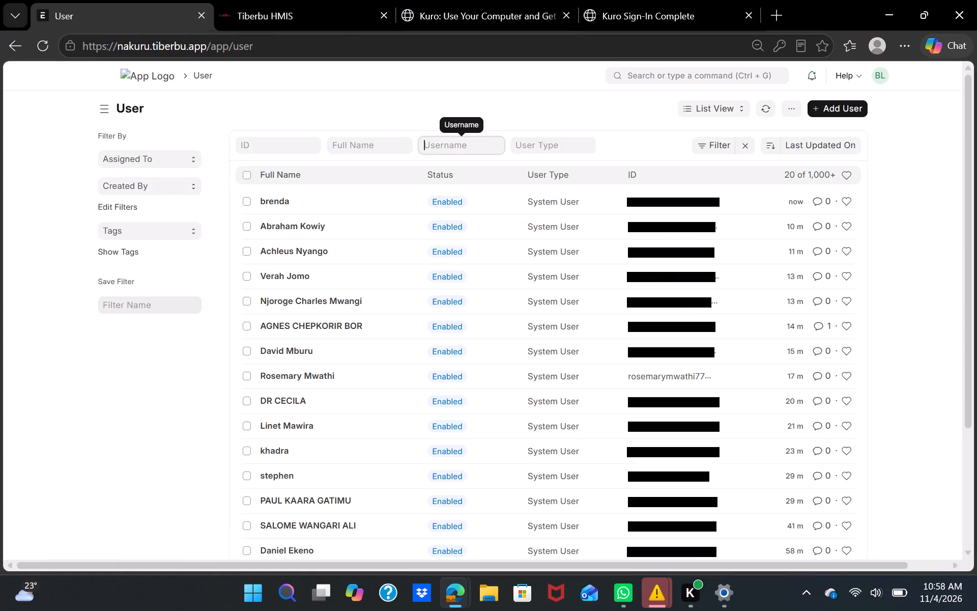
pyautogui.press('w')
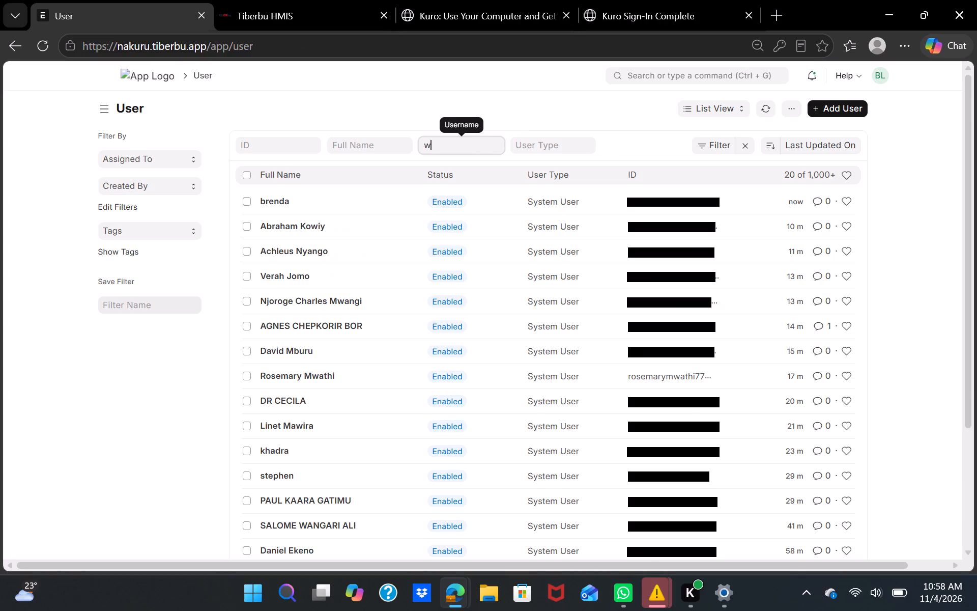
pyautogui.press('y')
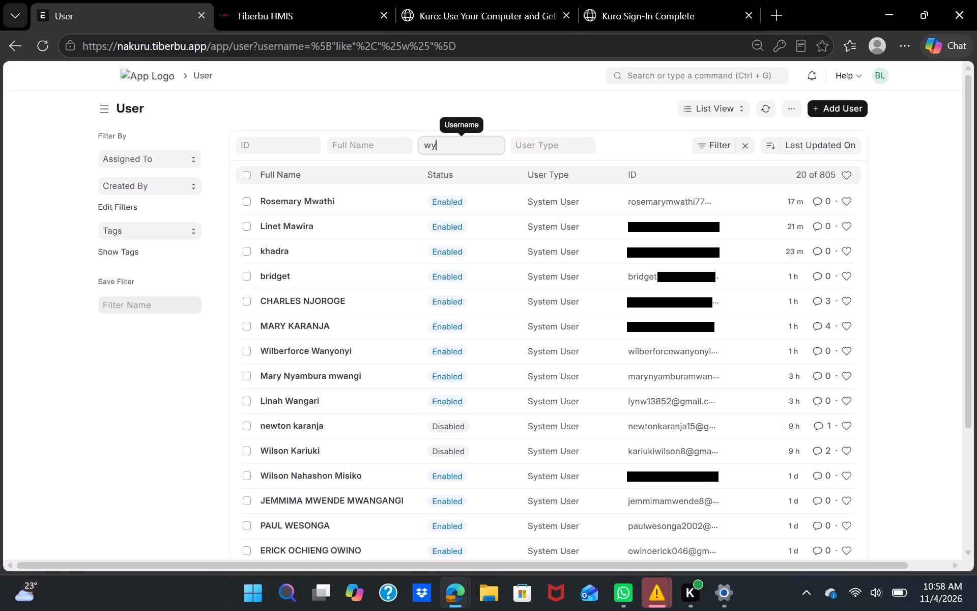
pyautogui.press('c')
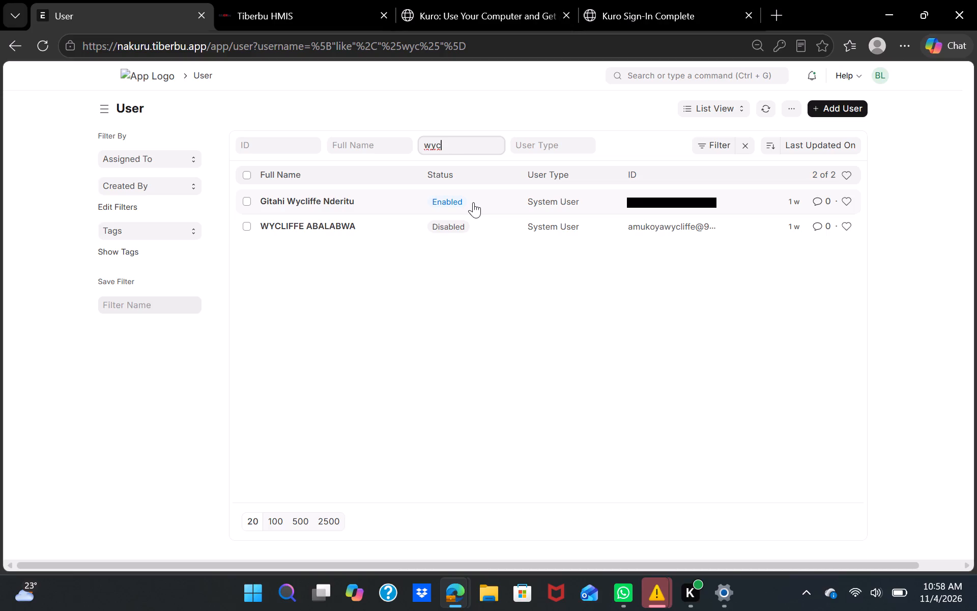
# Clear the username filter and search the user list's Full Name field for the staff member's first and middle names.
pyautogui.press('BackSpace')
pyautogui.press('BackSpace')
pyautogui.press('BackSpace')
pyautogui.press('BackSpace')
pyautogui.click(744, 145)
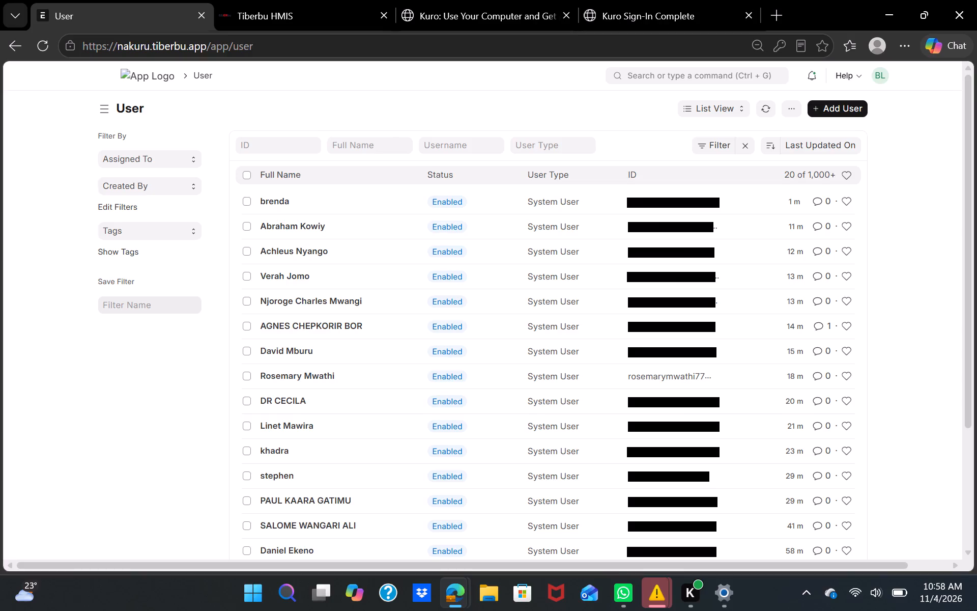
pyautogui.click(457, 149)
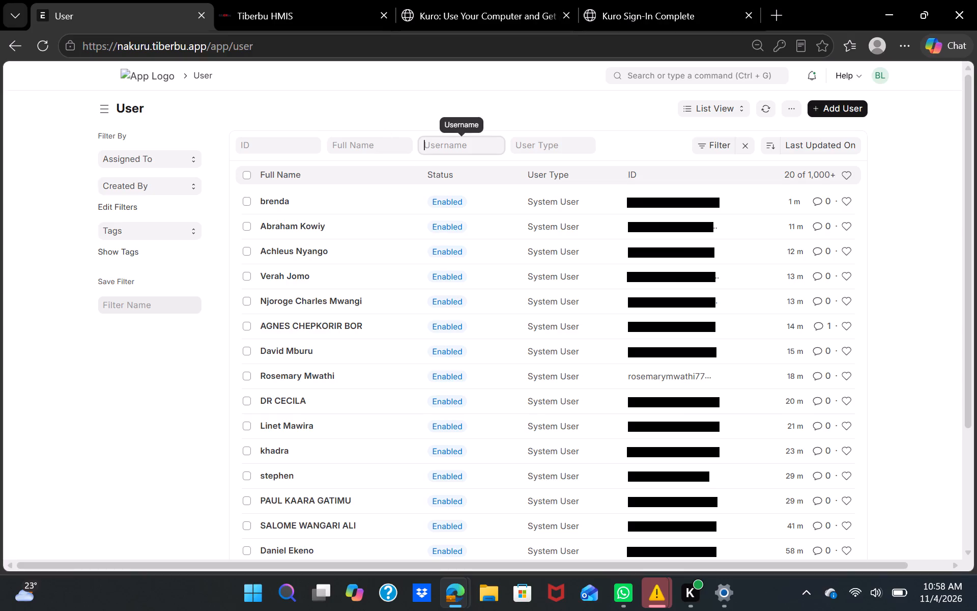
pyautogui.click(338, 144)
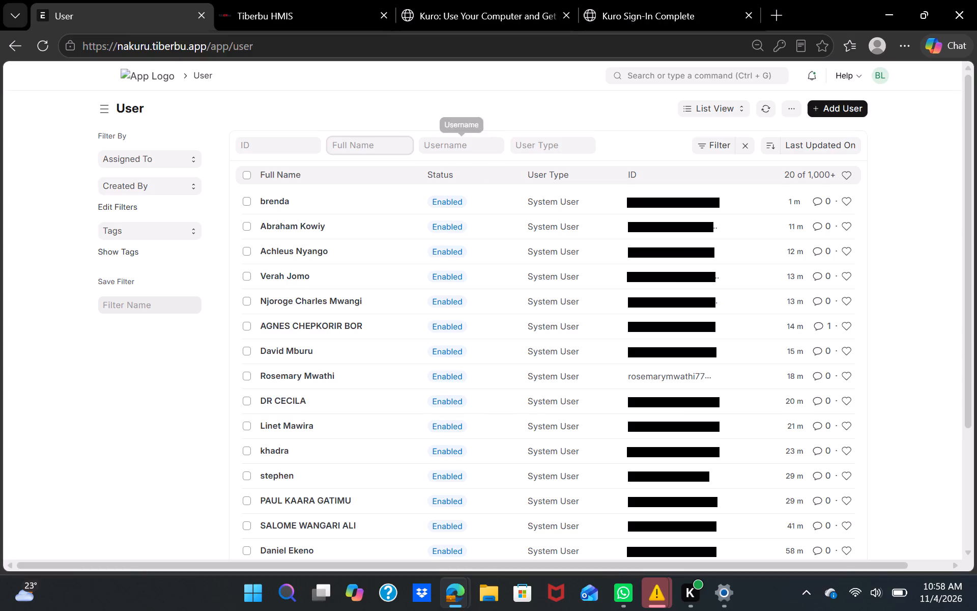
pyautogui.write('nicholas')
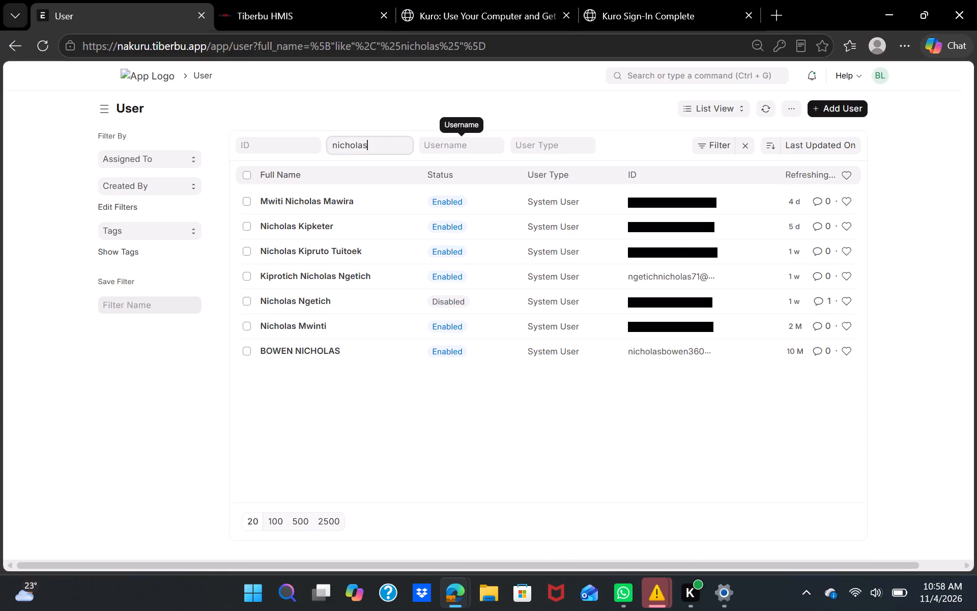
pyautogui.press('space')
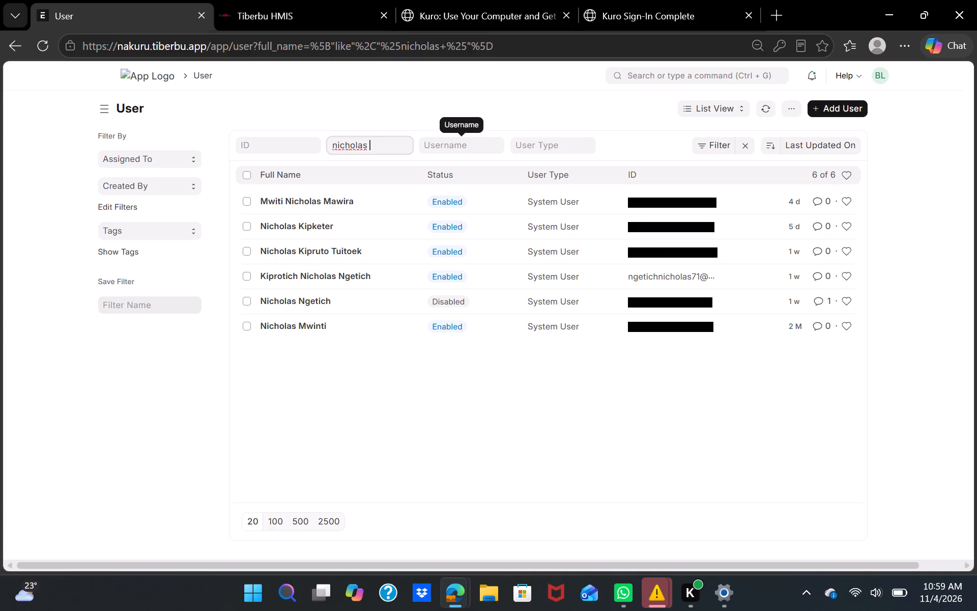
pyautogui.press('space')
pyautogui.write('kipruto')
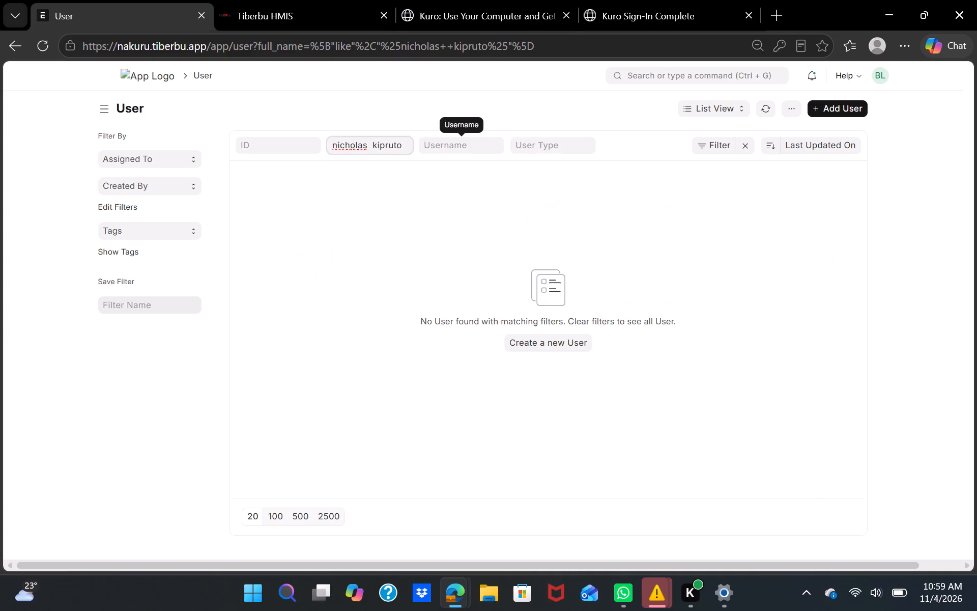
# Clear the Full Name filter and filter the user list by the staff member's username instead.
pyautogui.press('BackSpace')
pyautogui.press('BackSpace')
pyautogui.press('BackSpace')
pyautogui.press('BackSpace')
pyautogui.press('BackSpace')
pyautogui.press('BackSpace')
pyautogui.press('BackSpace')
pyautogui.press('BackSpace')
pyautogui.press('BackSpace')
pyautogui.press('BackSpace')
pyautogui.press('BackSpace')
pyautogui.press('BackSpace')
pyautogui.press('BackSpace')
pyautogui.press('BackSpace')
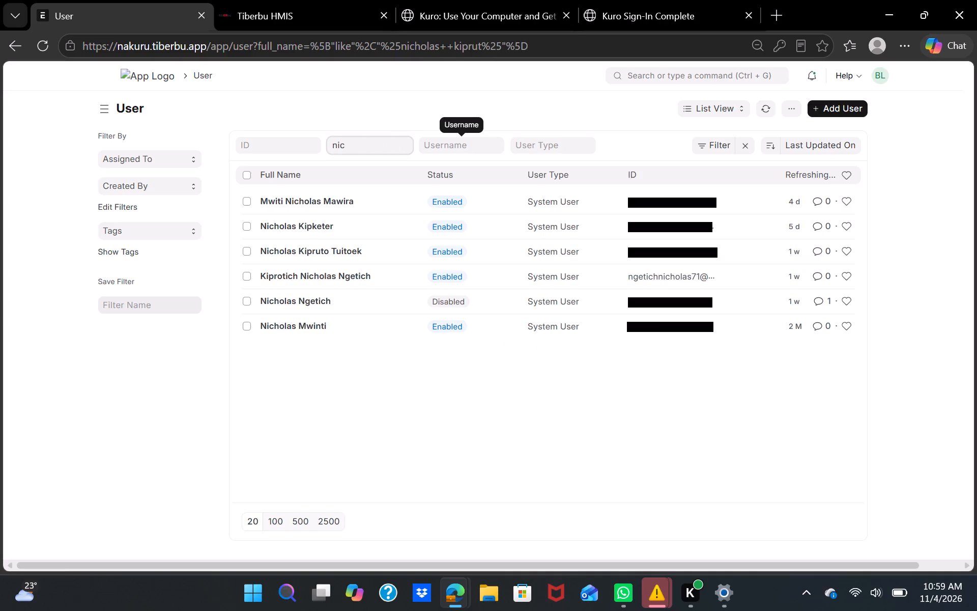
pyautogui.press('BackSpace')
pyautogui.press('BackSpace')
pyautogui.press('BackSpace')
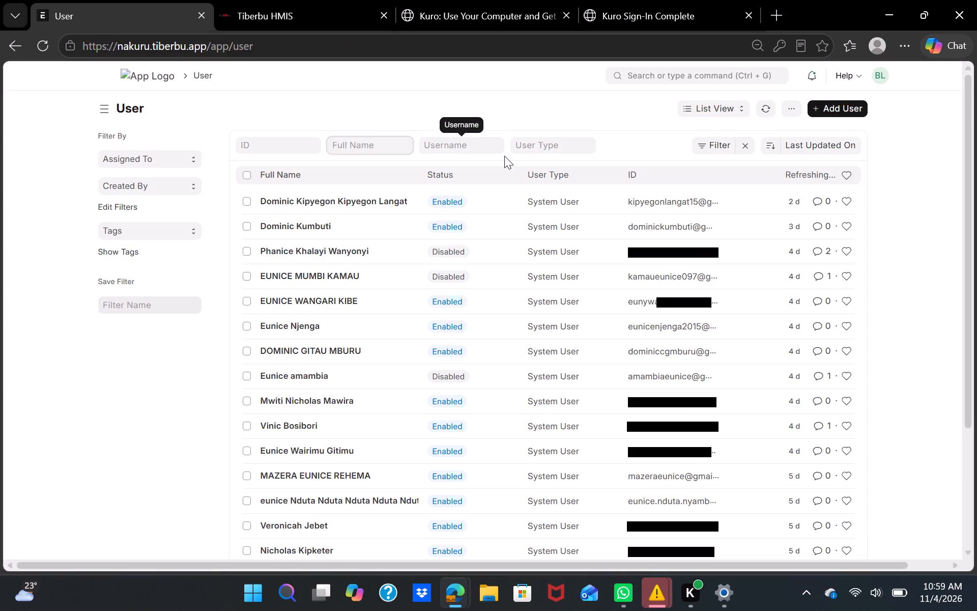
pyautogui.click(484, 145)
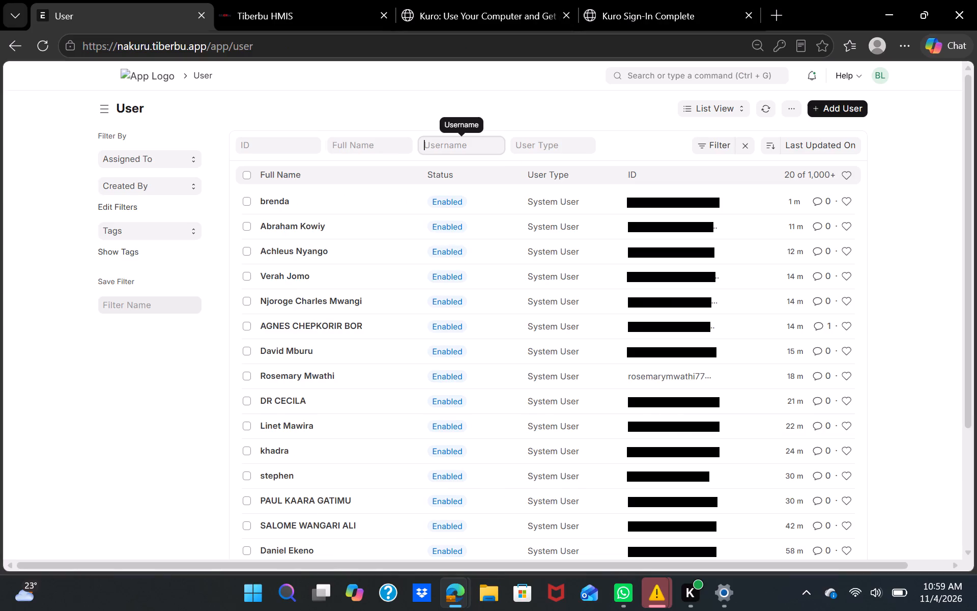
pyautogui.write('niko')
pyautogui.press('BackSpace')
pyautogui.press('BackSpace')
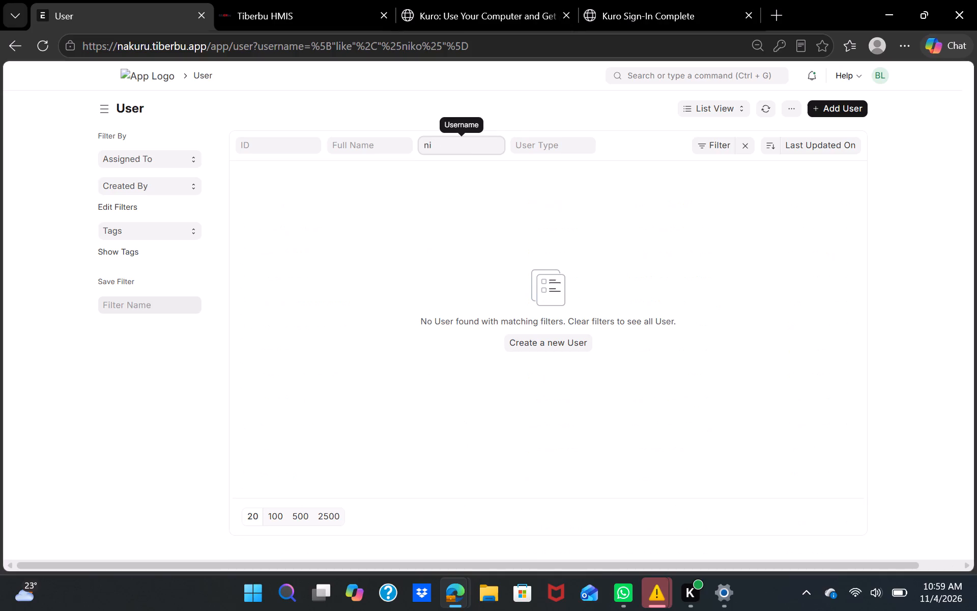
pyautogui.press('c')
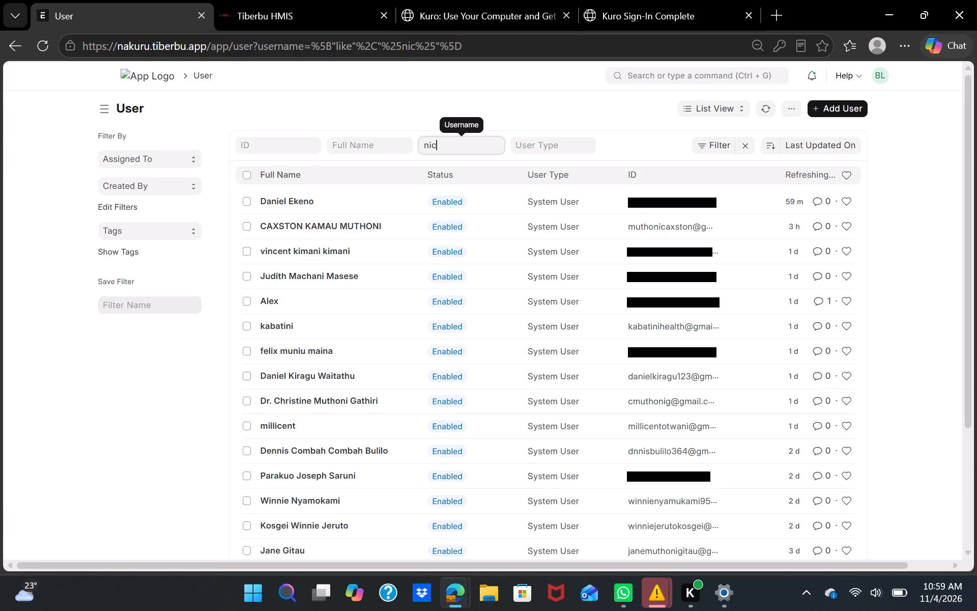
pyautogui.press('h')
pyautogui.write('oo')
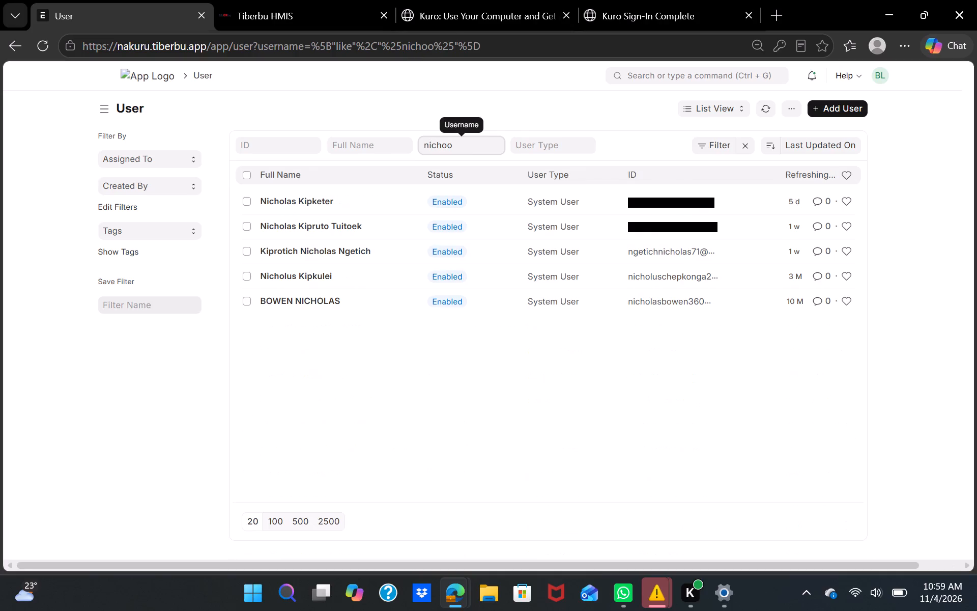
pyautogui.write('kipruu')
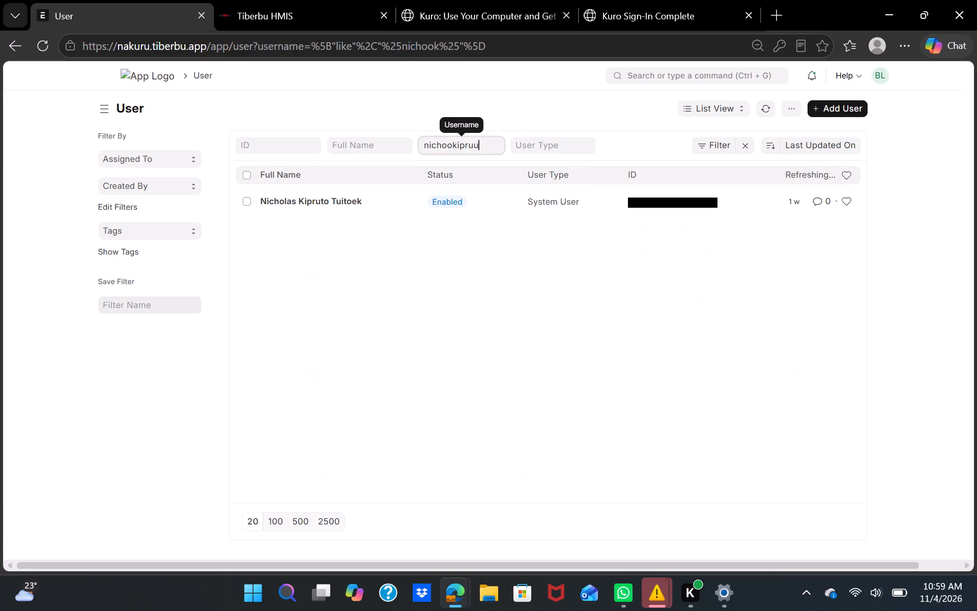
# Open the matching user record, view its Roles & Permissions, and bring up that user's User Permission list.
pyautogui.click(486, 206)
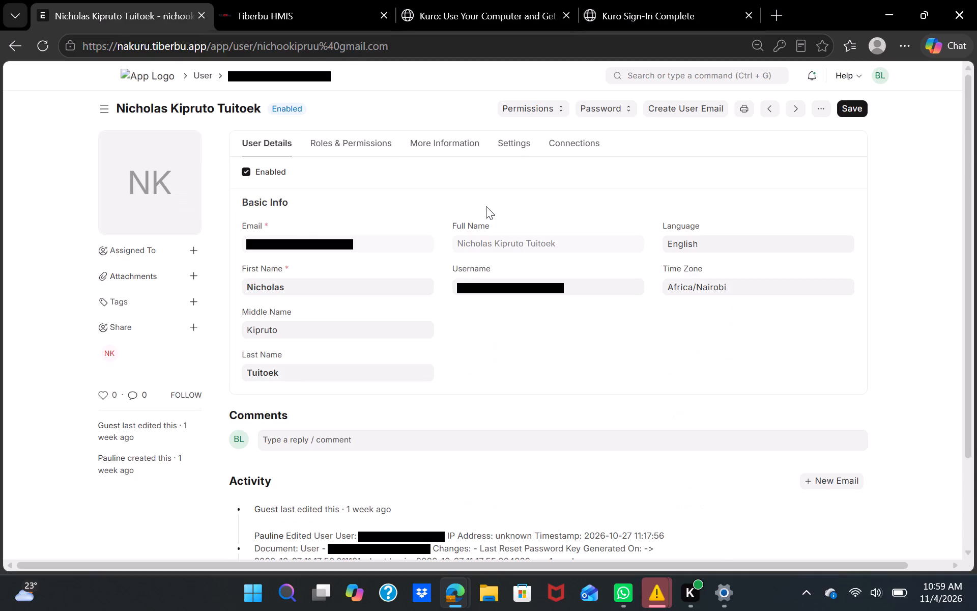
pyautogui.click(350, 147)
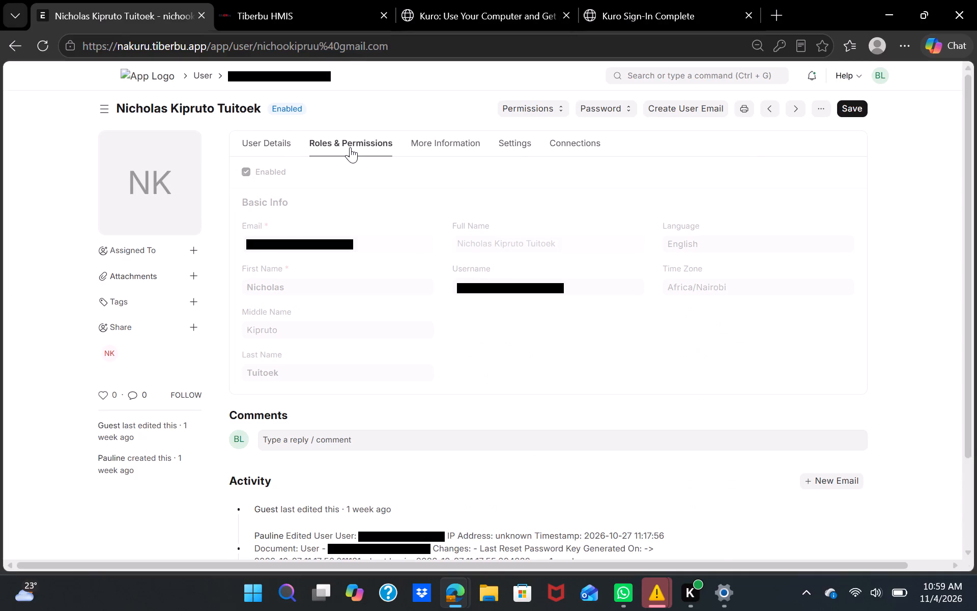
pyautogui.click(562, 102)
pyautogui.click(547, 127)
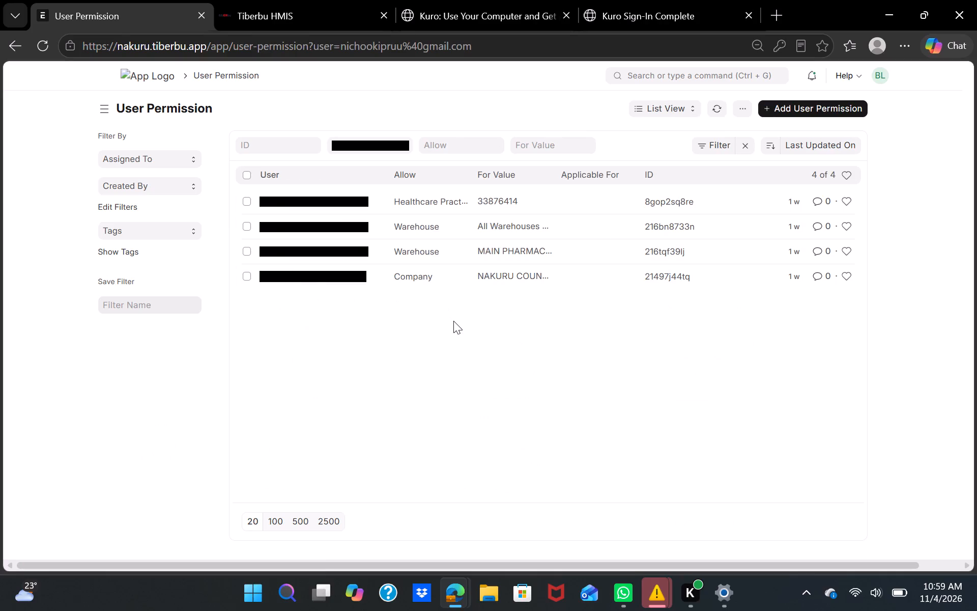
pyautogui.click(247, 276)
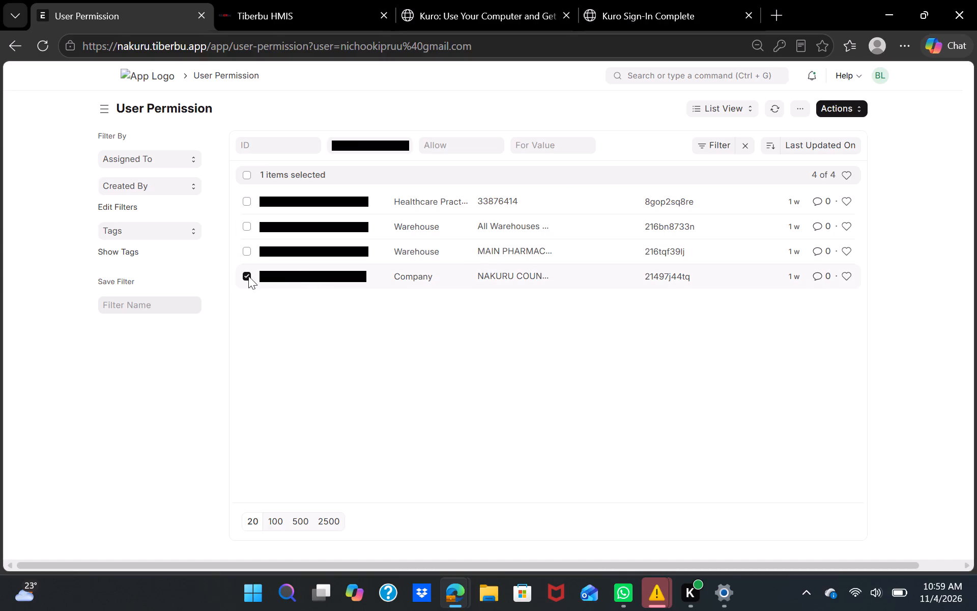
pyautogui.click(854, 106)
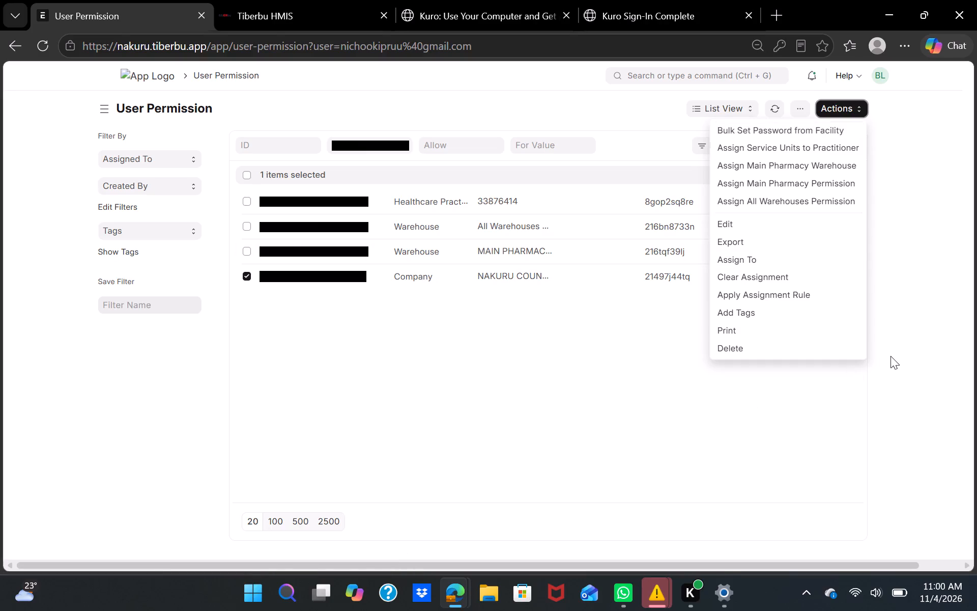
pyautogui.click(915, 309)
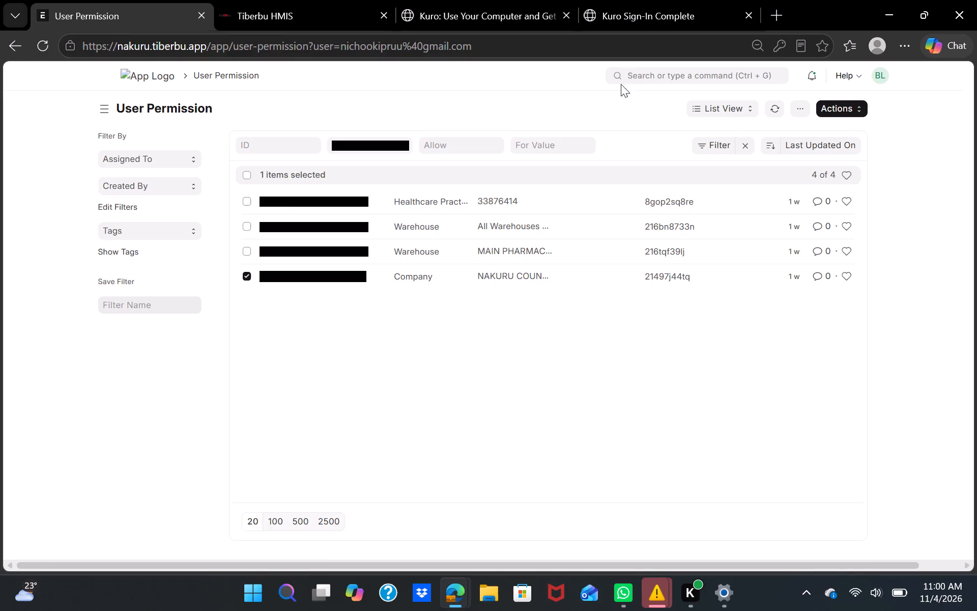
# Search for the Employee list, open it, and start a new employee record.
pyautogui.click(684, 76)
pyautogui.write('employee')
pyautogui.click(652, 92)
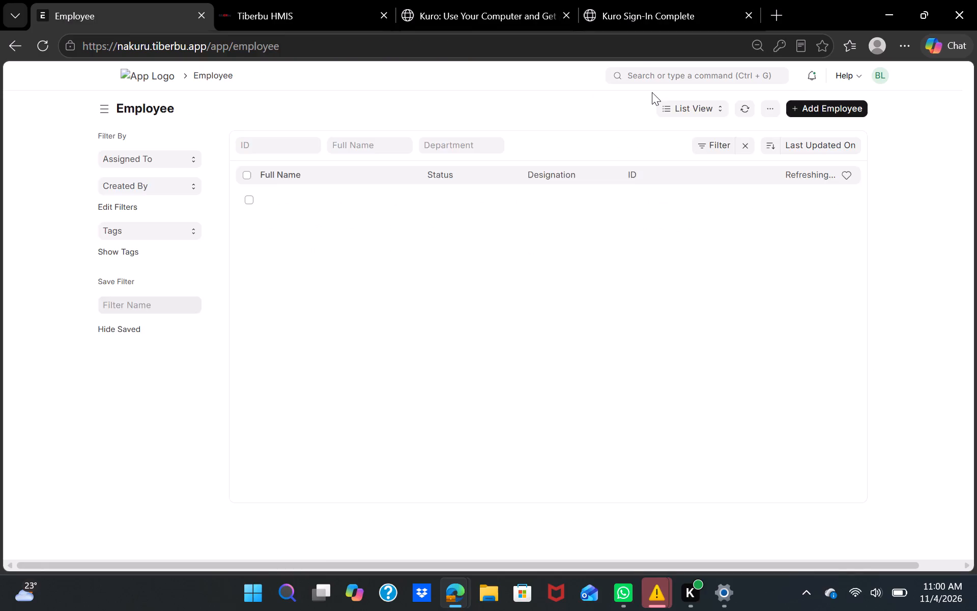
pyautogui.click(832, 108)
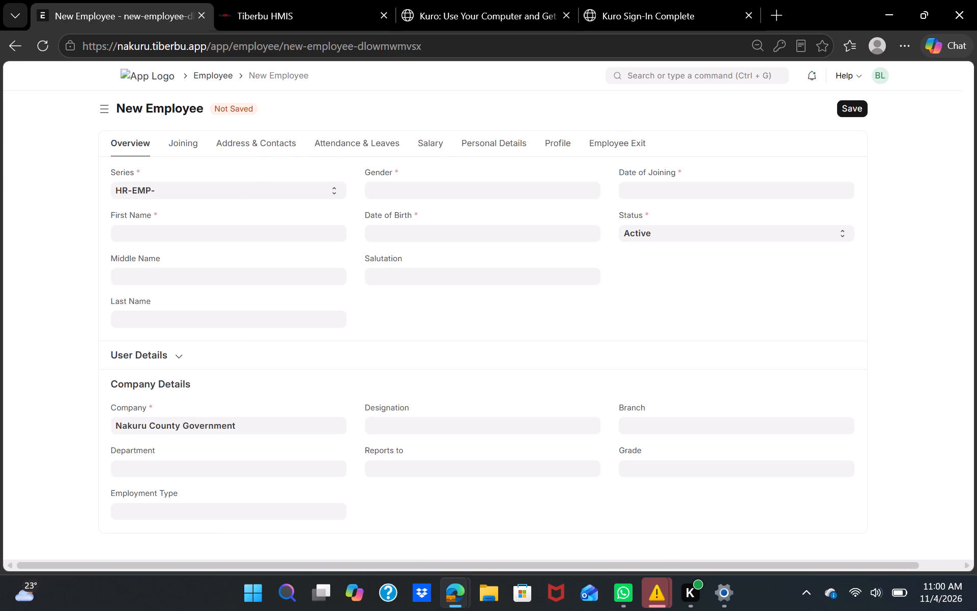
# Fill in the new employee's first and middle names under First Name, the middle name under Middle Name, and the surname under Last Name.
pyautogui.click(133, 238)
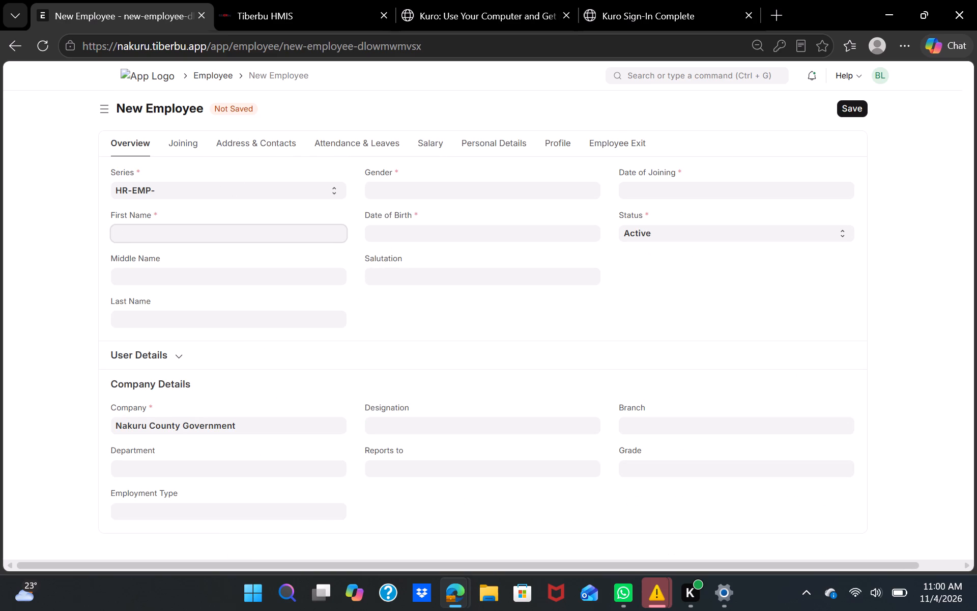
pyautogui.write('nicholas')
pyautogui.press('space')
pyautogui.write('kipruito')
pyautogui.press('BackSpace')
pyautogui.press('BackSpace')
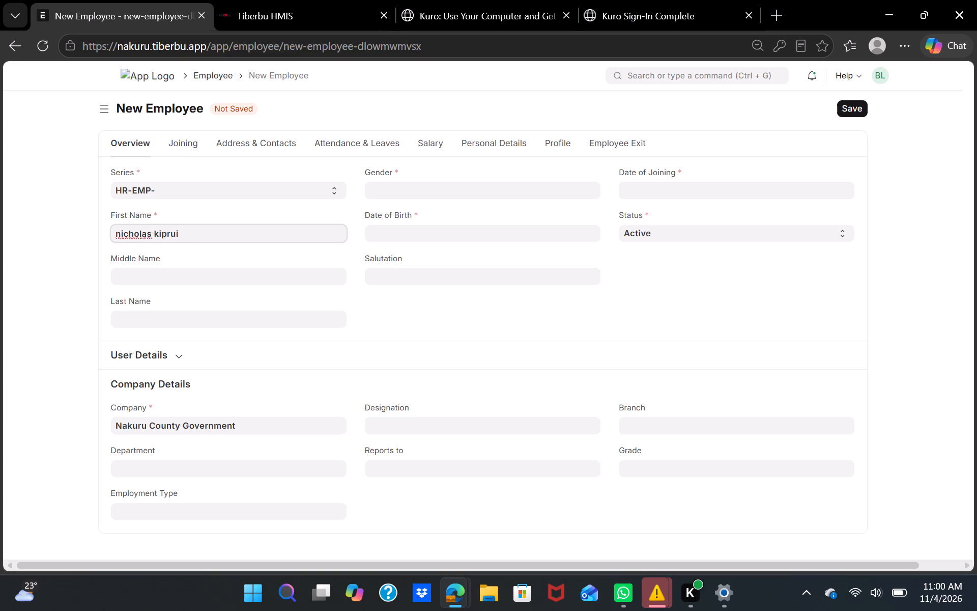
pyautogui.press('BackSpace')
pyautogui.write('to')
pyautogui.click(190, 282)
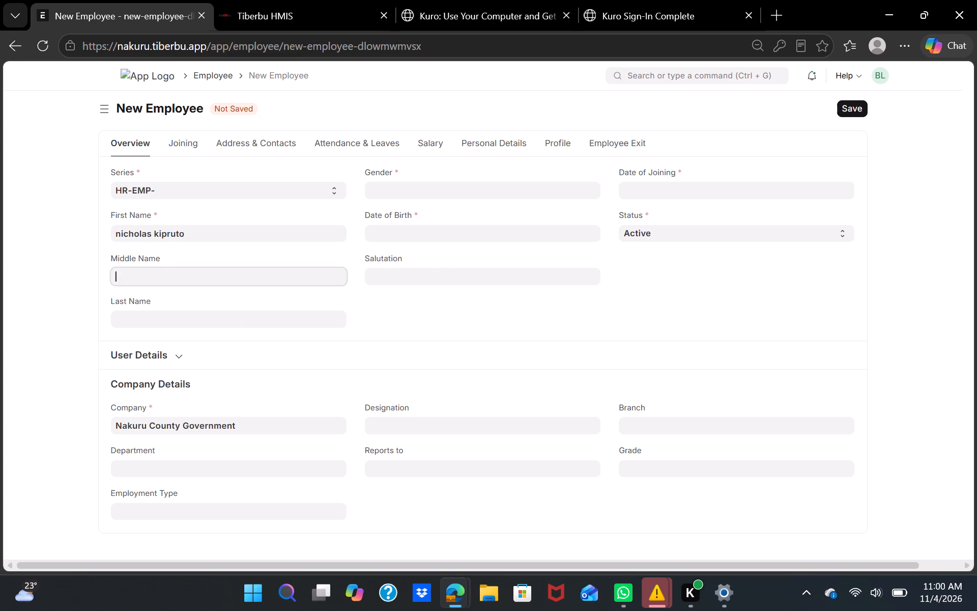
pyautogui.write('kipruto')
pyautogui.click(187, 320)
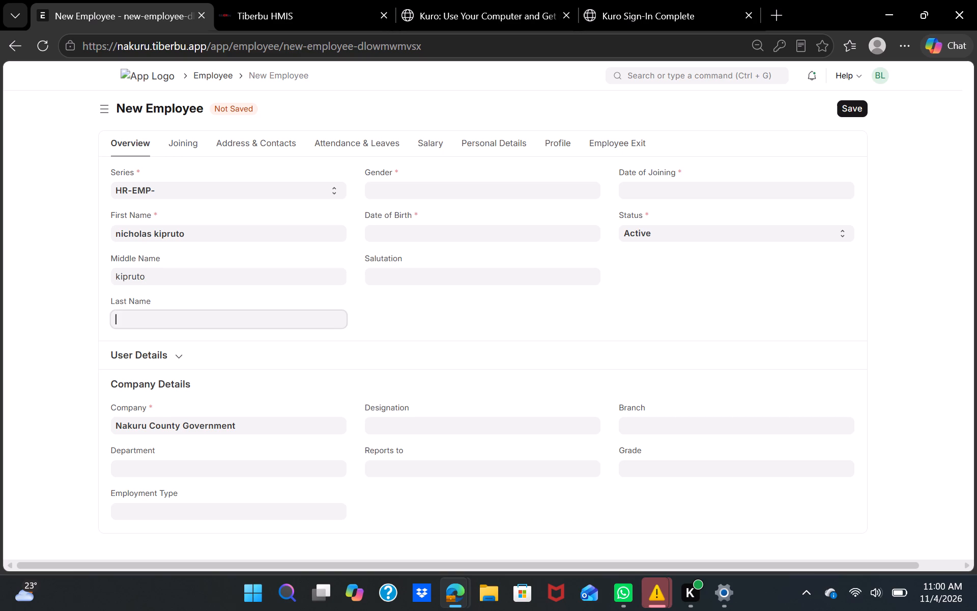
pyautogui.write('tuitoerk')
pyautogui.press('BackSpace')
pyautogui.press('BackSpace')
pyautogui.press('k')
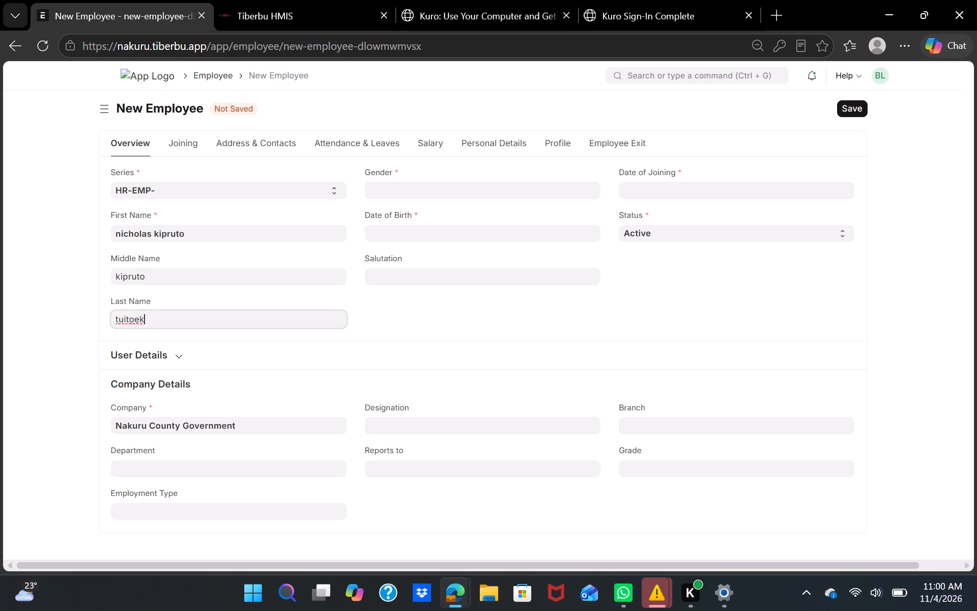
# Remove the middle name from the First Name field so it holds only the first name.
pyautogui.click(190, 233)
pyautogui.press('BackSpace')
pyautogui.press('BackSpace')
pyautogui.press('BackSpace')
pyautogui.press('BackSpace')
pyautogui.press('BackSpace')
pyautogui.press('BackSpace')
pyautogui.press('BackSpace')
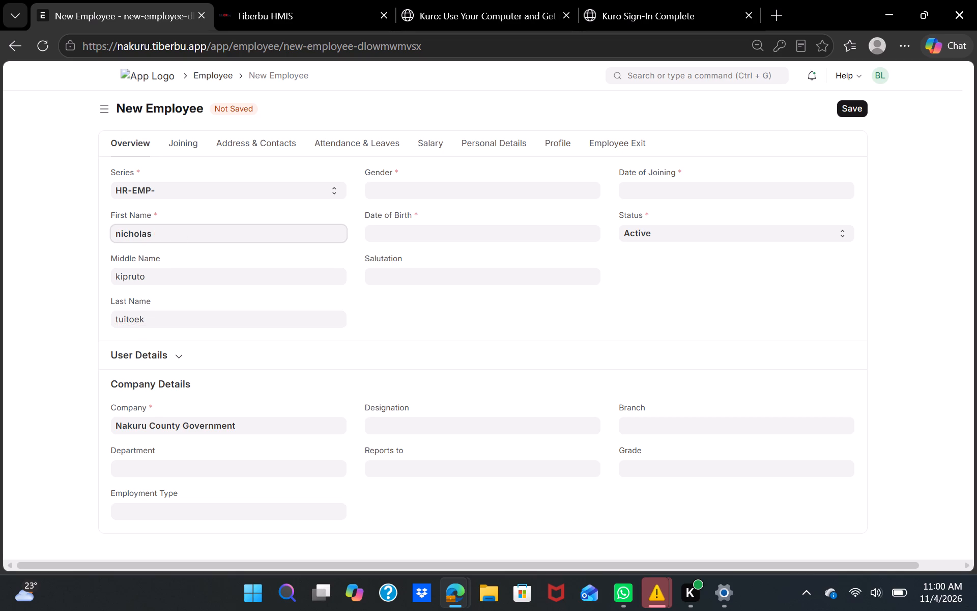
# Enter the employee's date of birth and set the gender to Male.
pyautogui.click(403, 234)
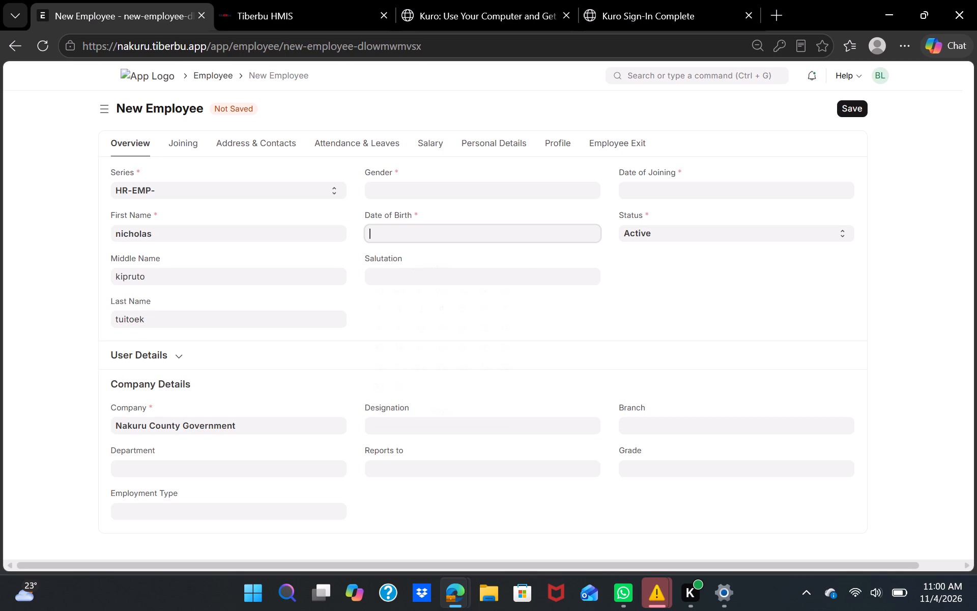
pyautogui.click(403, 234)
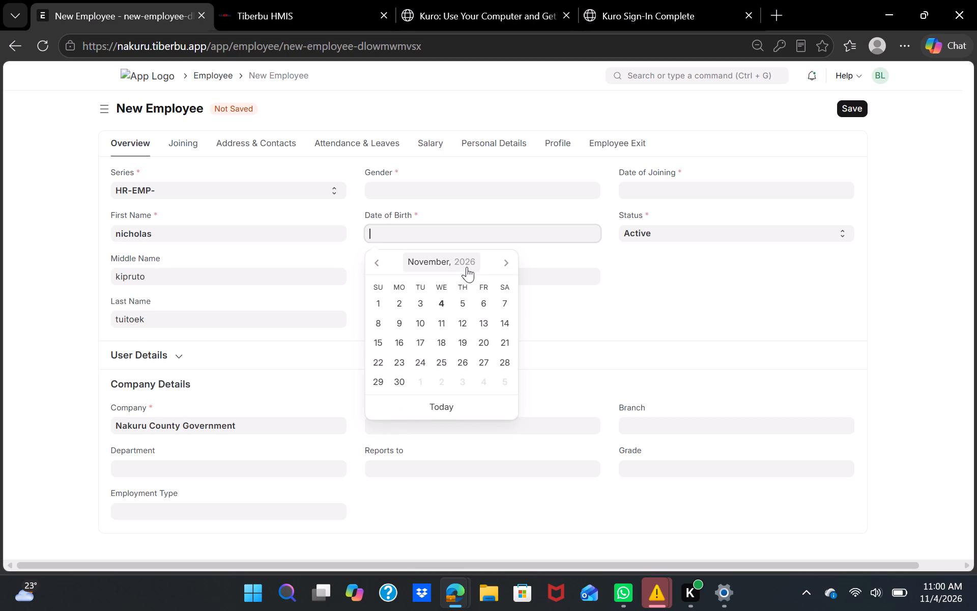
pyautogui.click(466, 264)
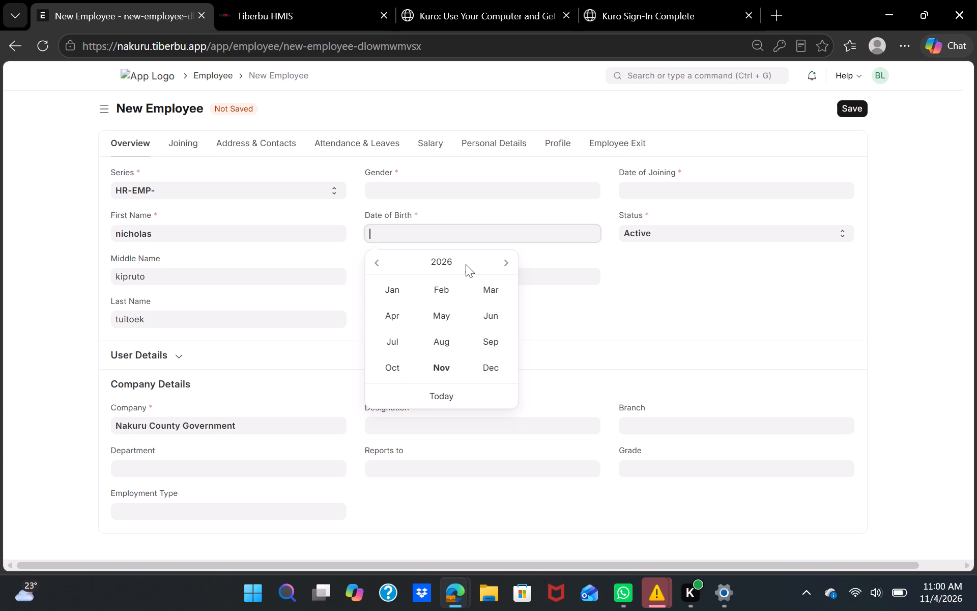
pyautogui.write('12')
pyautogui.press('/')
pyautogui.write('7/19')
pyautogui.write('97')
pyautogui.click(417, 189)
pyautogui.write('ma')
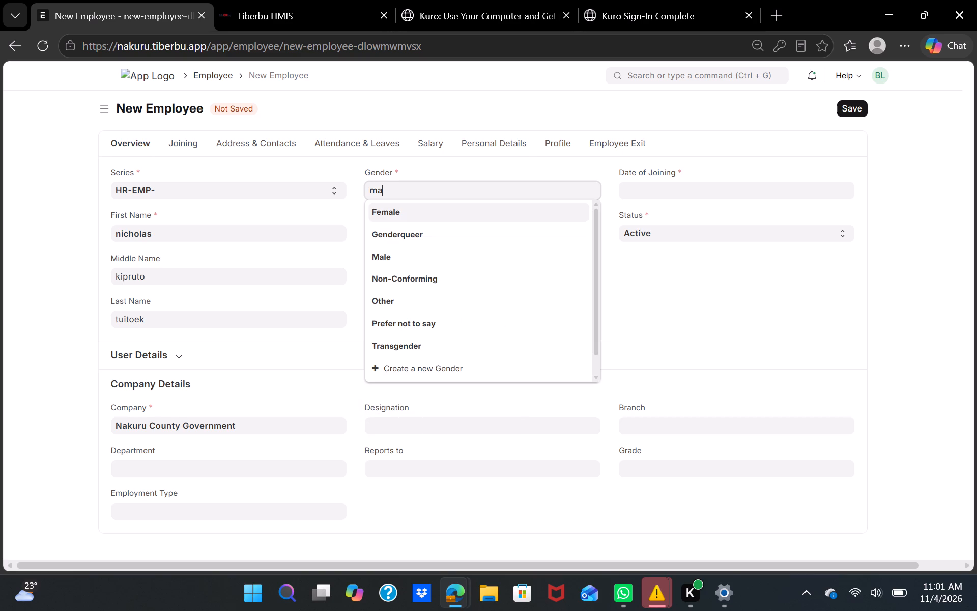
pyautogui.click(391, 211)
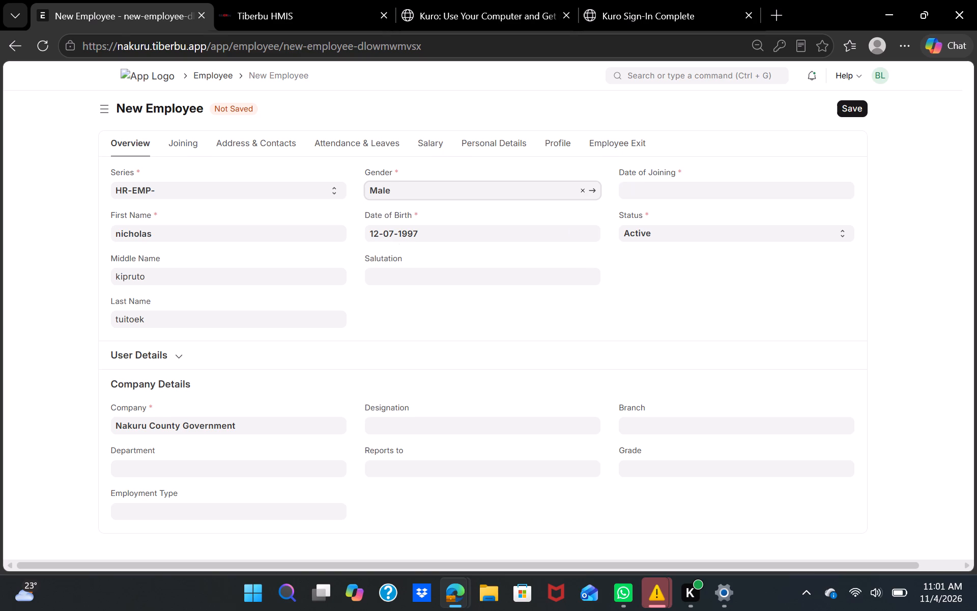
# Set the employee's Date of Joining to 07-03-2020.
pyautogui.click(647, 193)
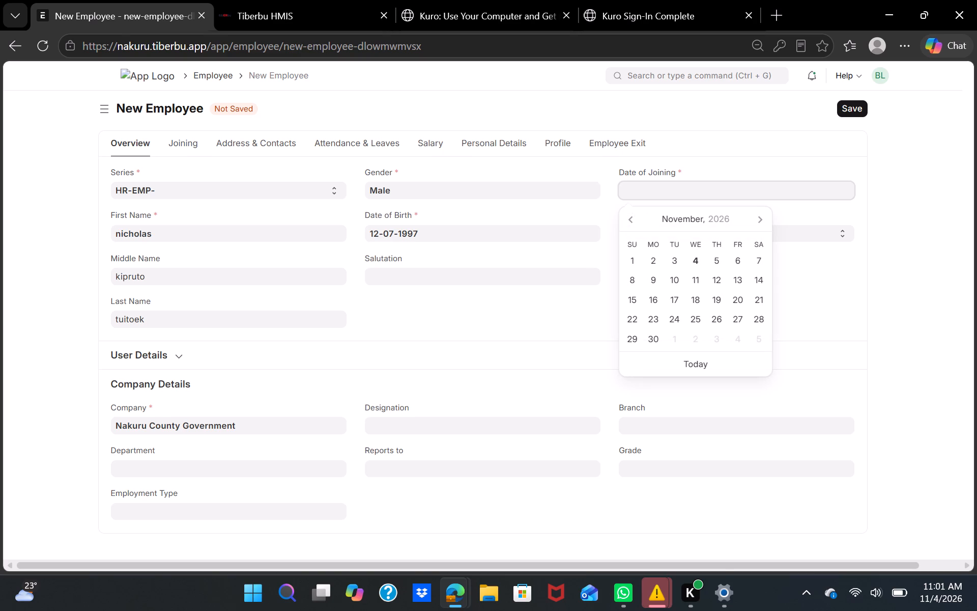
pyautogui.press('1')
pyautogui.press('BackSpace')
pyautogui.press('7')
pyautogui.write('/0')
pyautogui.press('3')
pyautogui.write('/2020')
# Change the company to NAKURU COUNTY REFERRAL & TEACHING HOSPITAL and save the employee record.
pyautogui.click(327, 426)
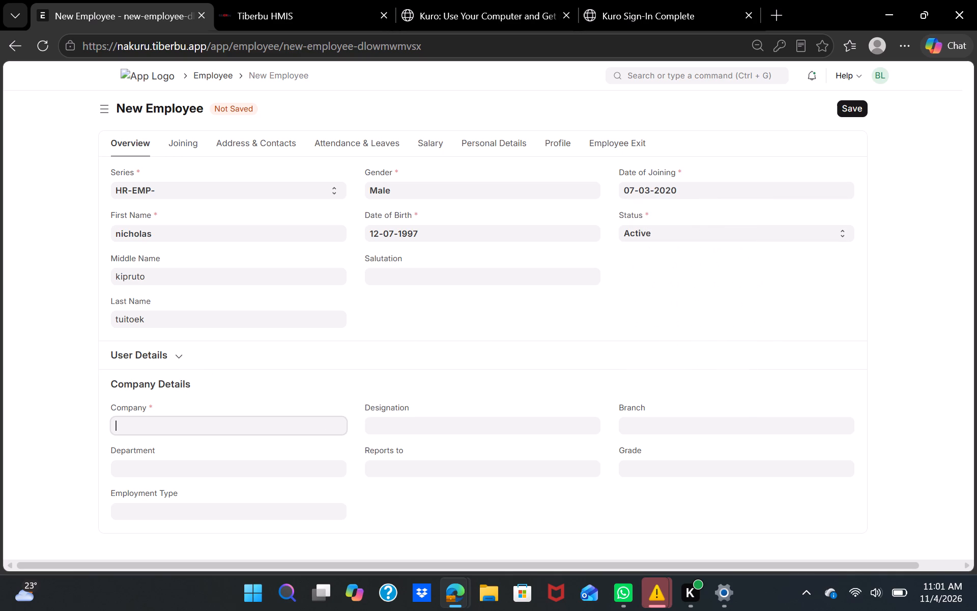
pyautogui.click(290, 425)
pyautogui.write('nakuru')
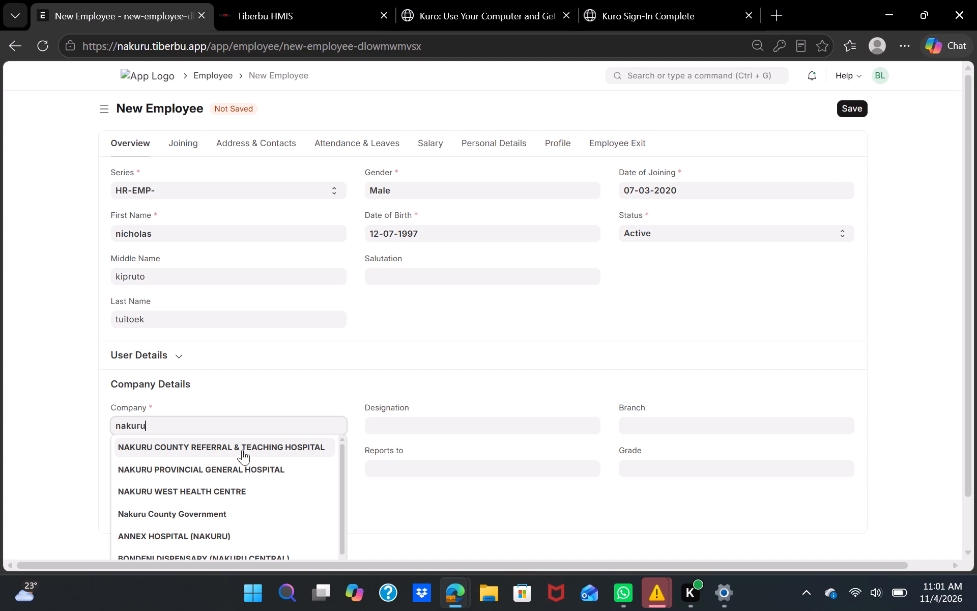
pyautogui.click(241, 446)
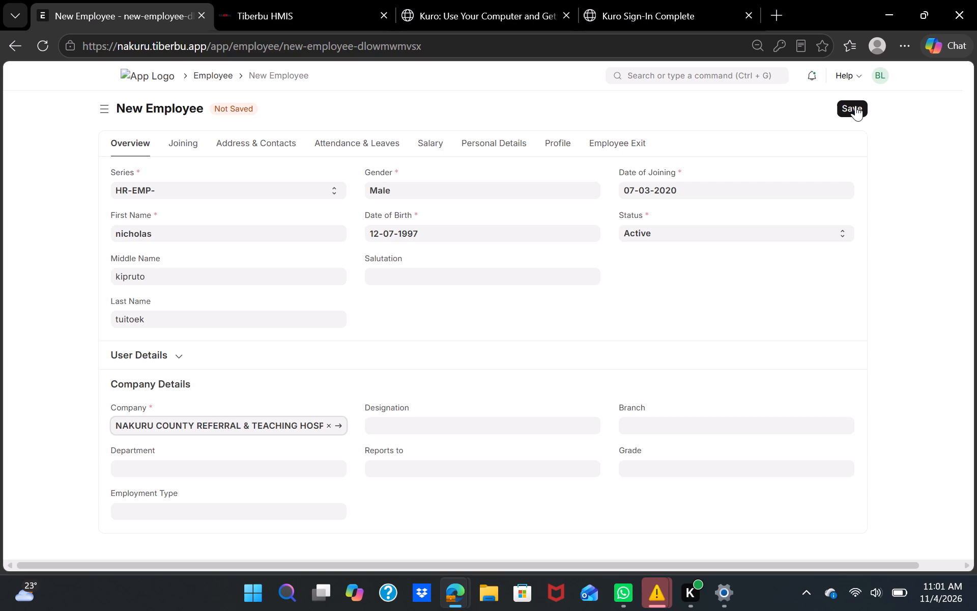
pyautogui.click(855, 105)
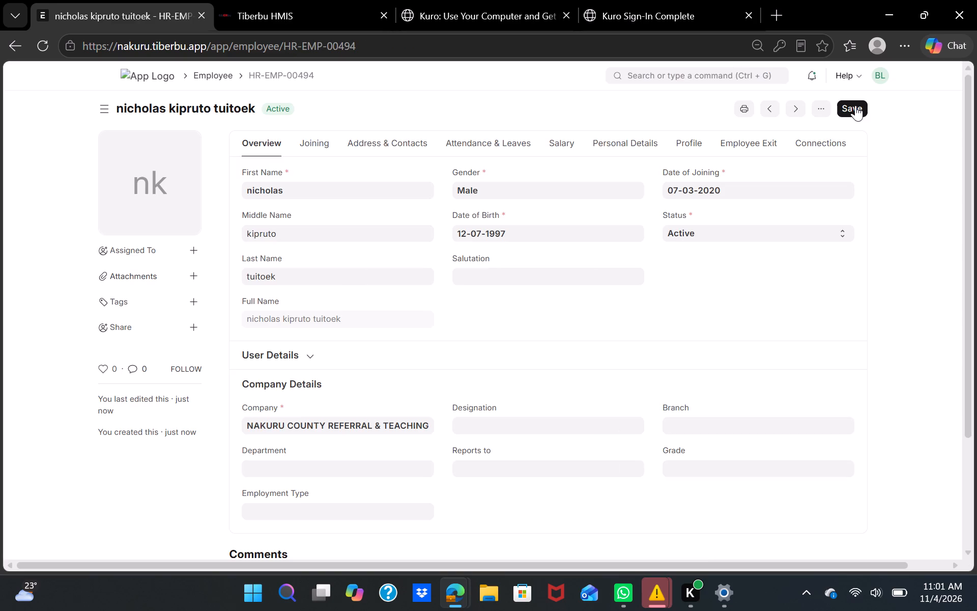
# Return past the Employee list to the staff member's filtered User Permission list.
pyautogui.click(14, 40)
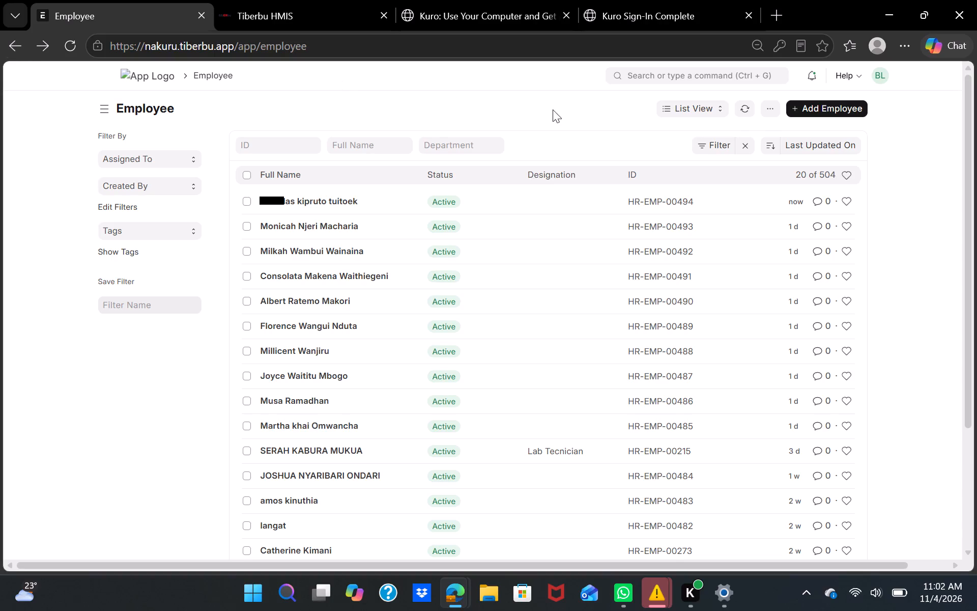
pyautogui.click(14, 43)
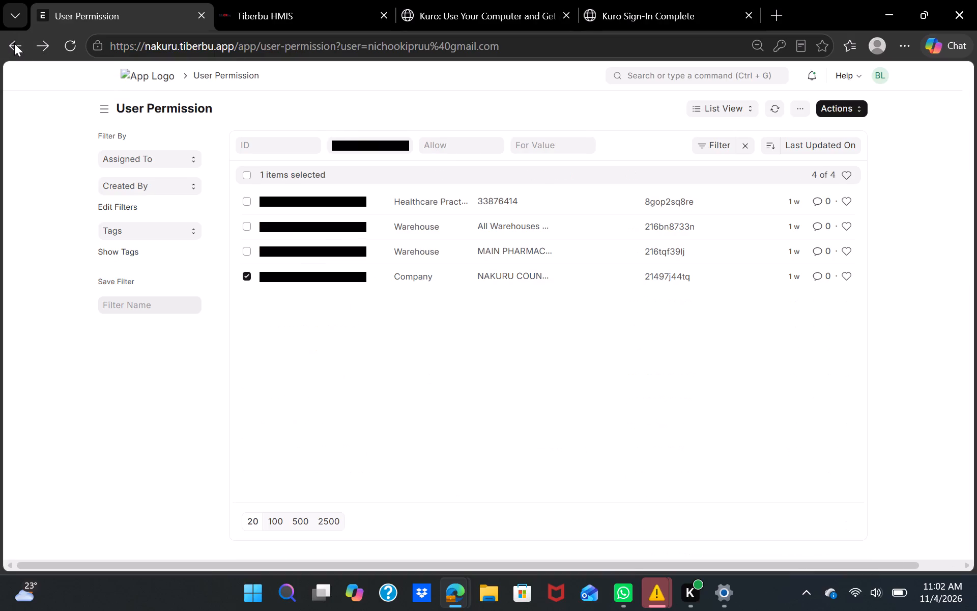
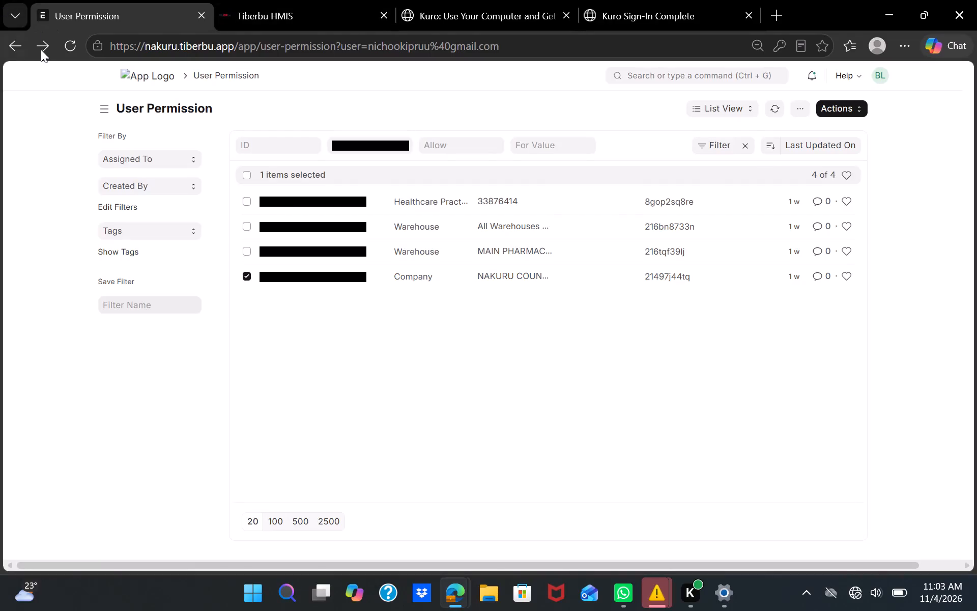
# Leave the staff member's permission records, open the User list and clear its username filter.
pyautogui.click(16, 41)
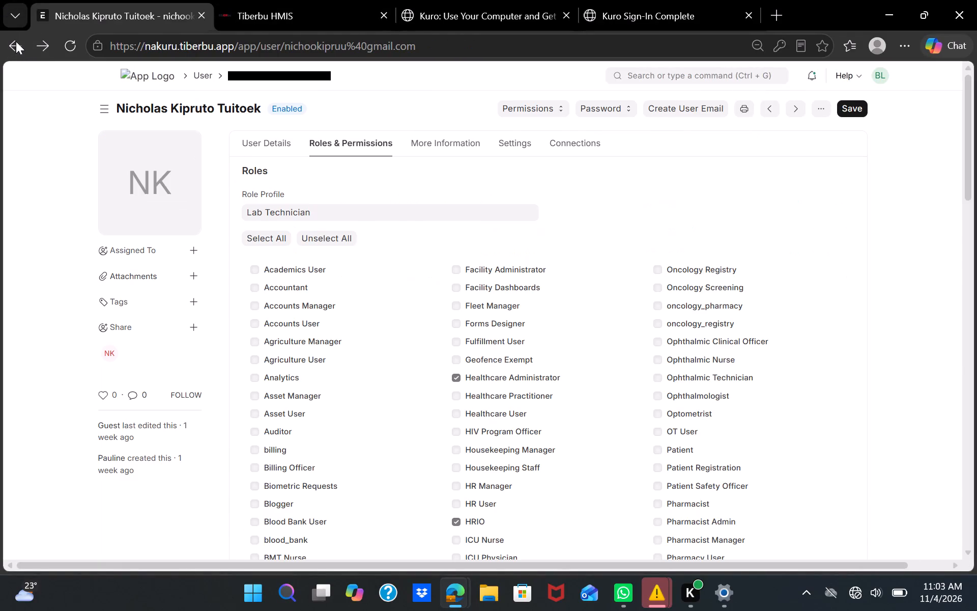
pyautogui.click(643, 74)
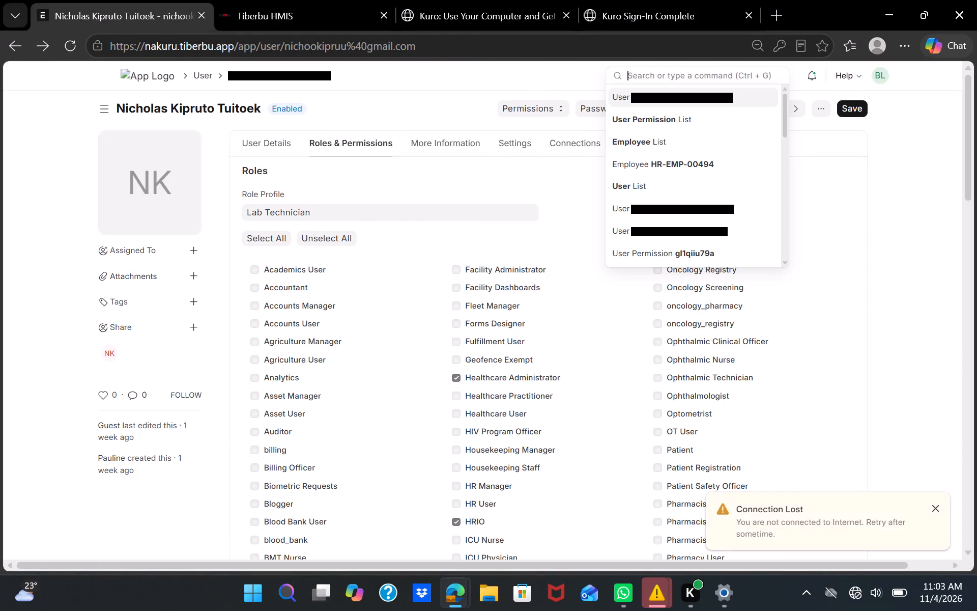
pyautogui.click(649, 184)
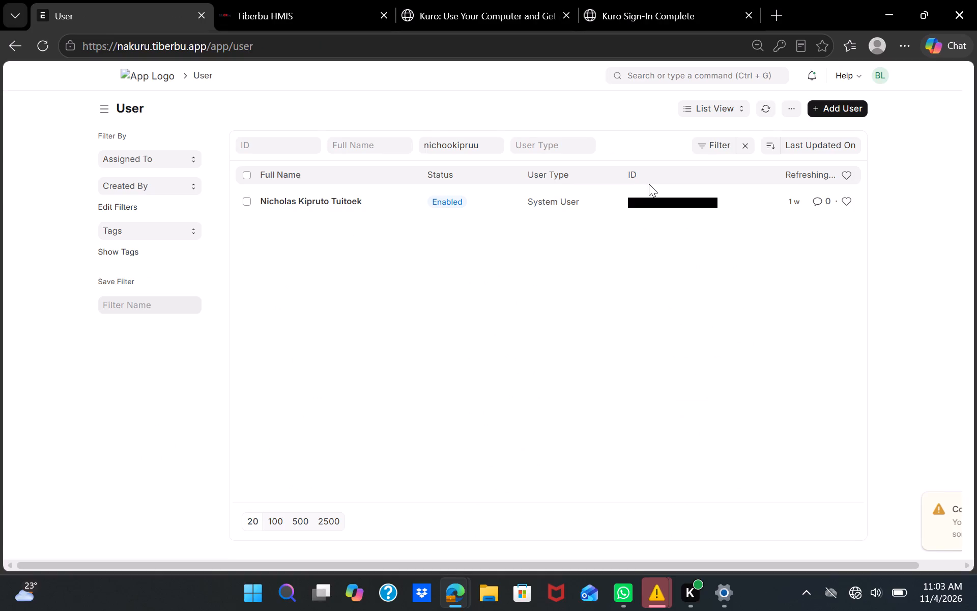
pyautogui.click(743, 145)
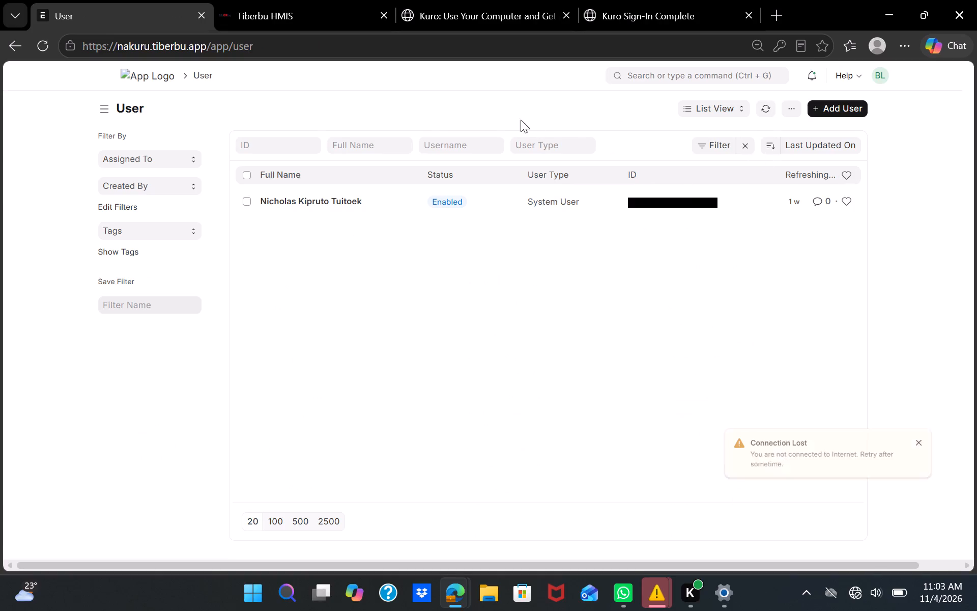
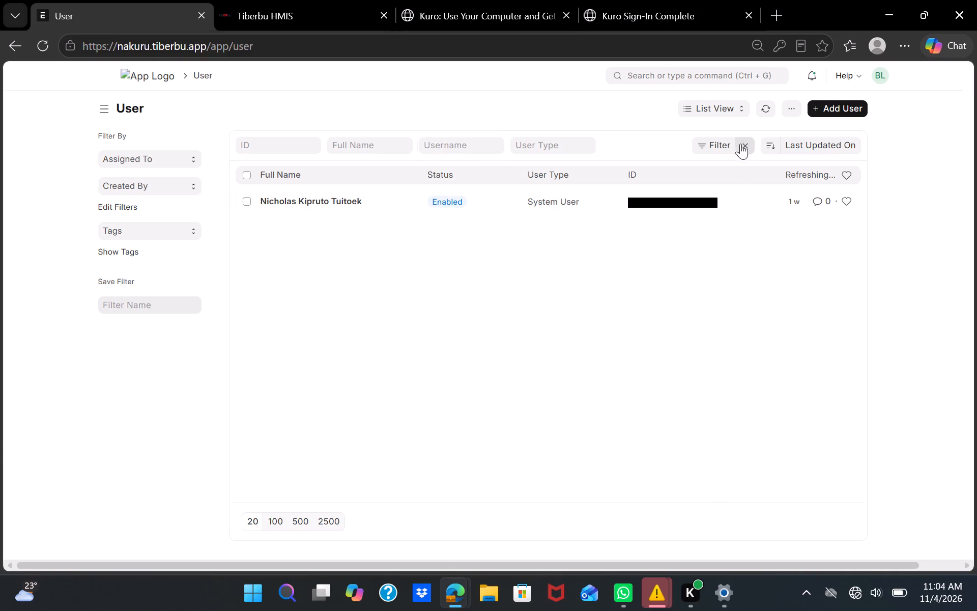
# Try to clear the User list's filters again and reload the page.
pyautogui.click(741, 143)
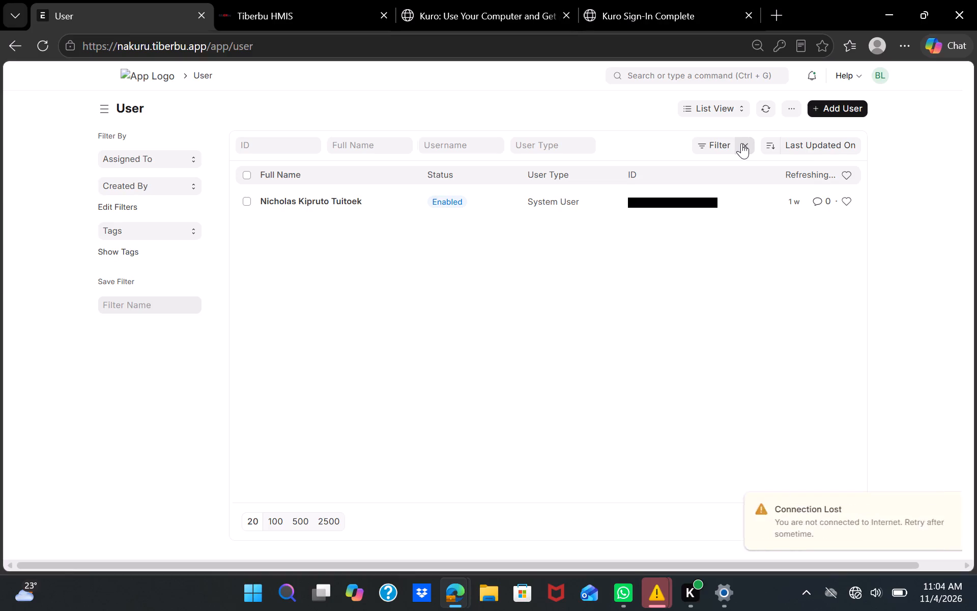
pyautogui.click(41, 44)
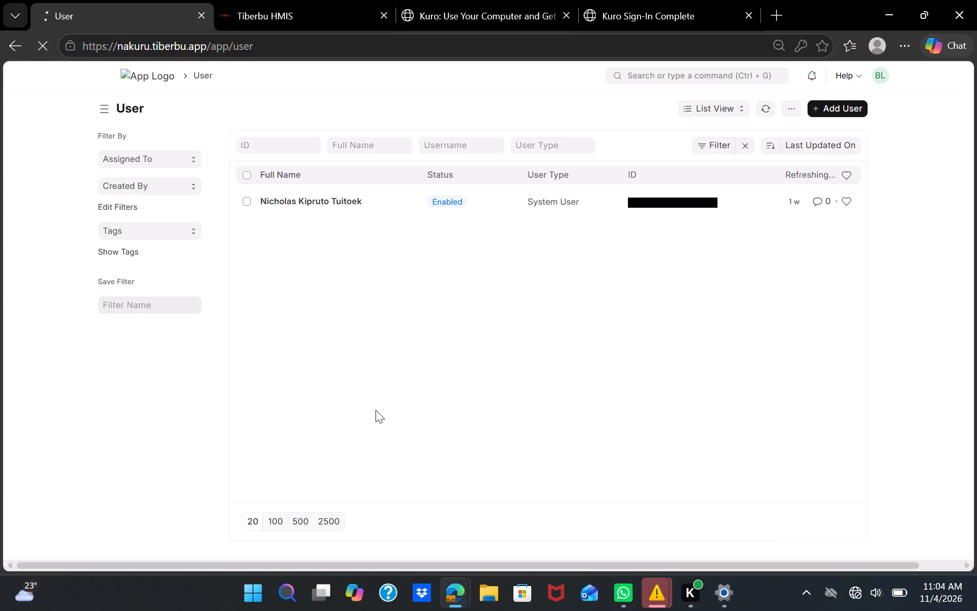
# Turn Wi-Fi off and on again, connect to the OPPO A9 2020 network and return to the User list page.
pyautogui.click(854, 587)
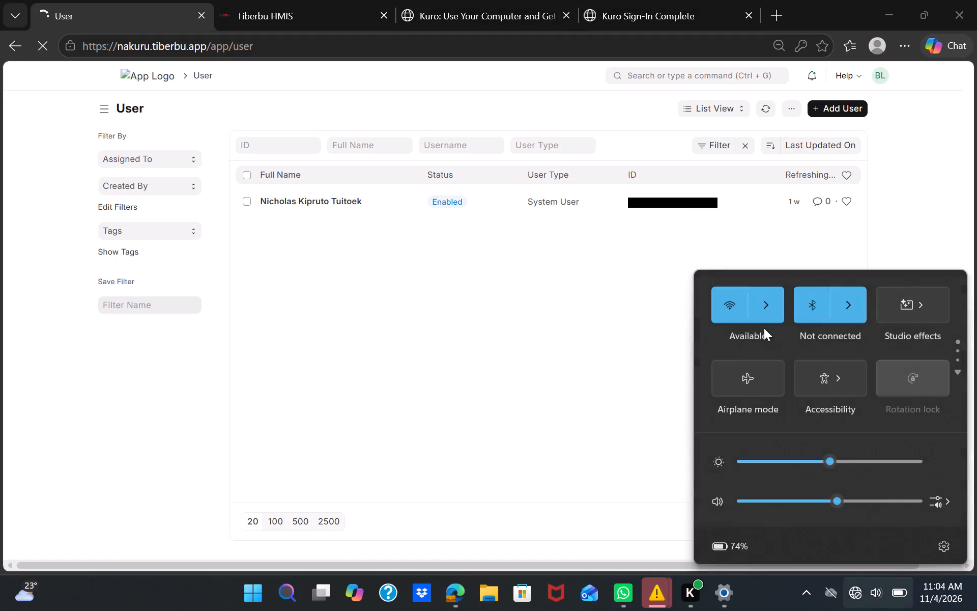
pyautogui.click(765, 313)
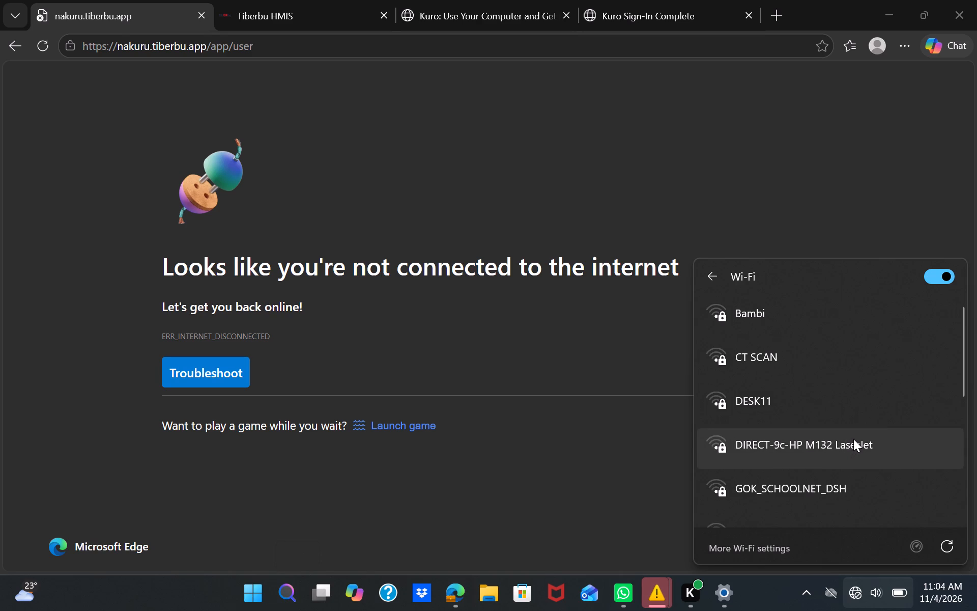
pyautogui.scroll(-3, 853, 438)
pyautogui.scroll(5, 853, 438)
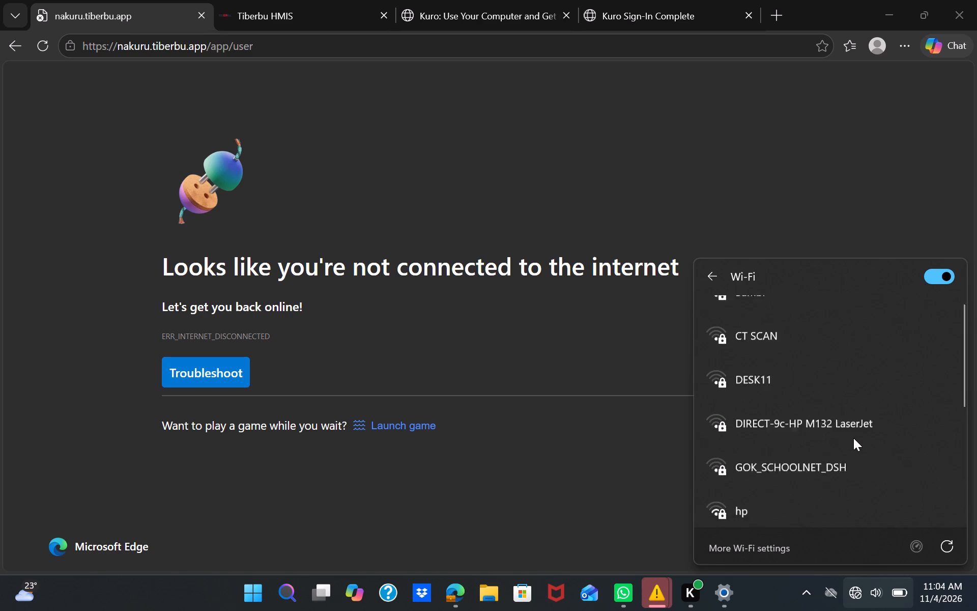
pyautogui.click(940, 282)
pyautogui.click(940, 282)
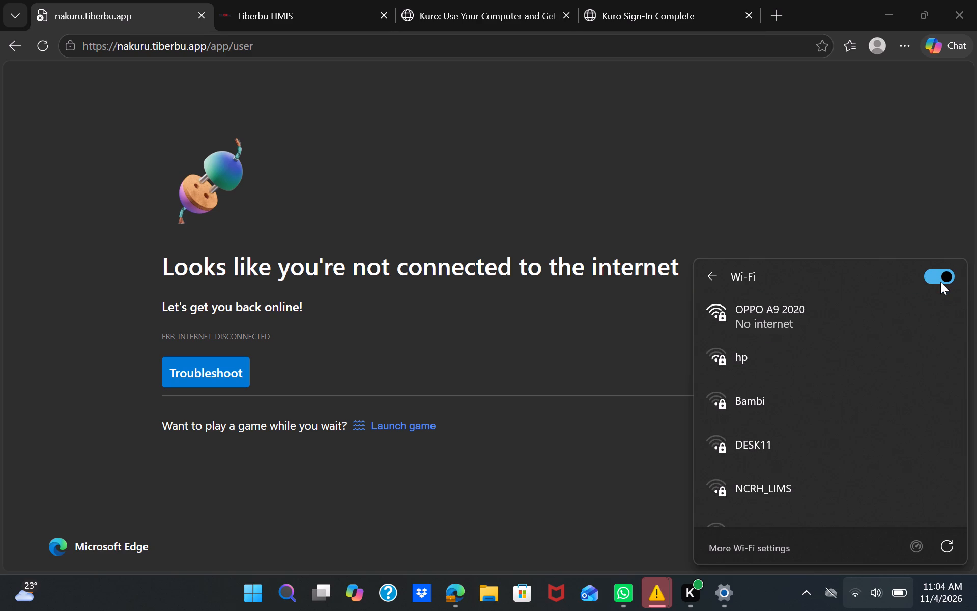
pyautogui.click(808, 323)
pyautogui.click(877, 359)
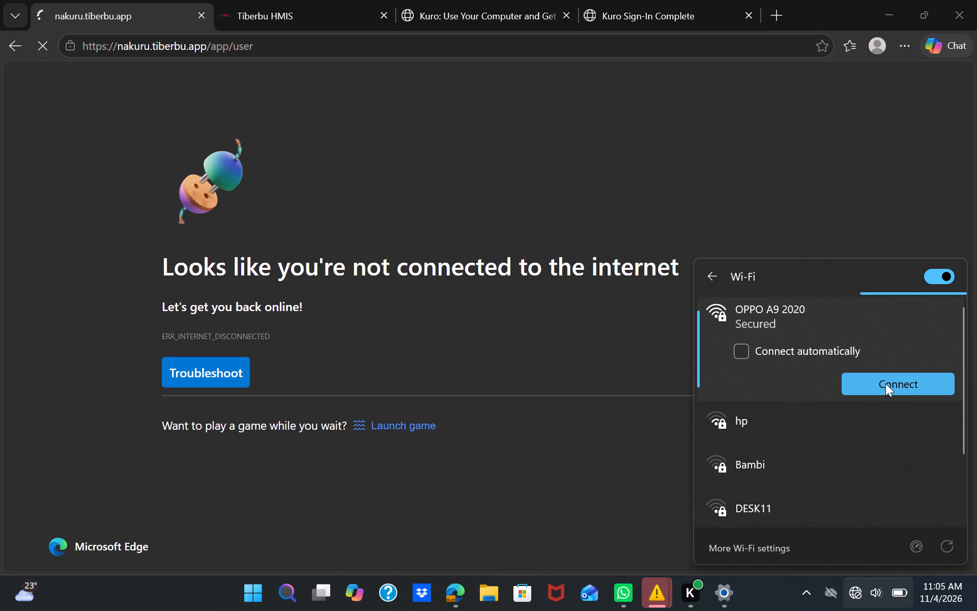
pyautogui.click(885, 382)
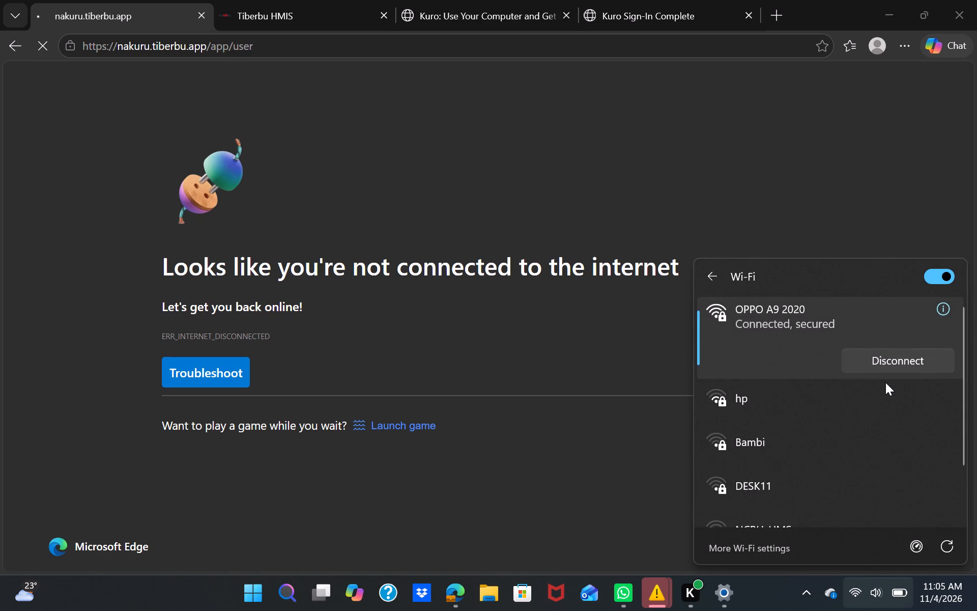
pyautogui.click(793, 217)
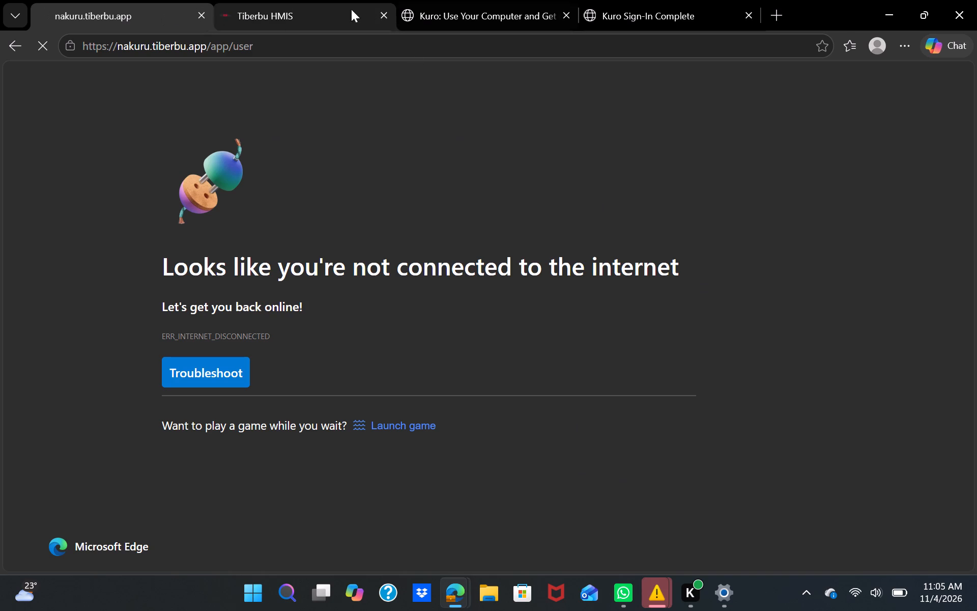
pyautogui.click(141, 15)
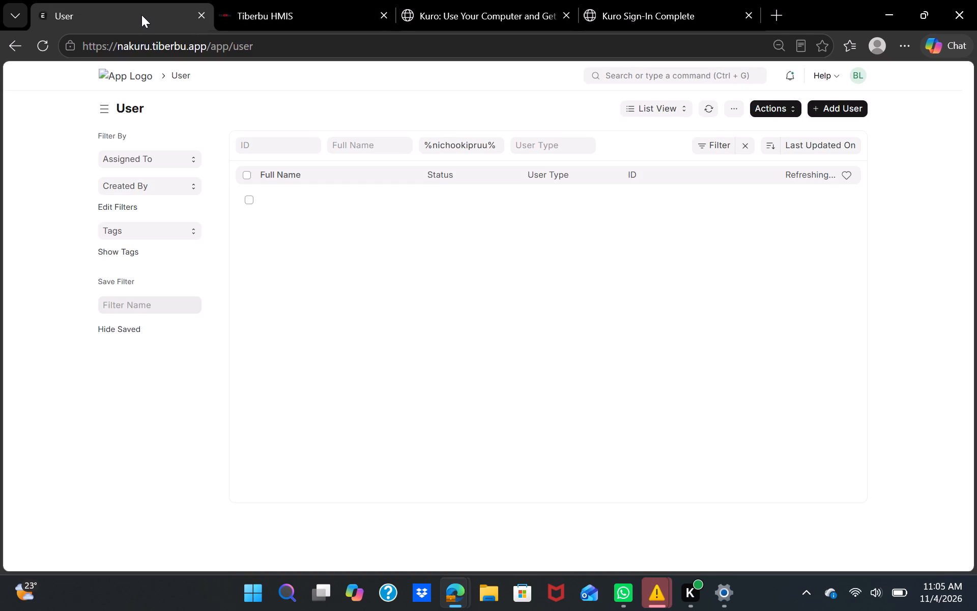
# Clear the existing filter on the User list and search it by another staff member's username.
pyautogui.click(747, 144)
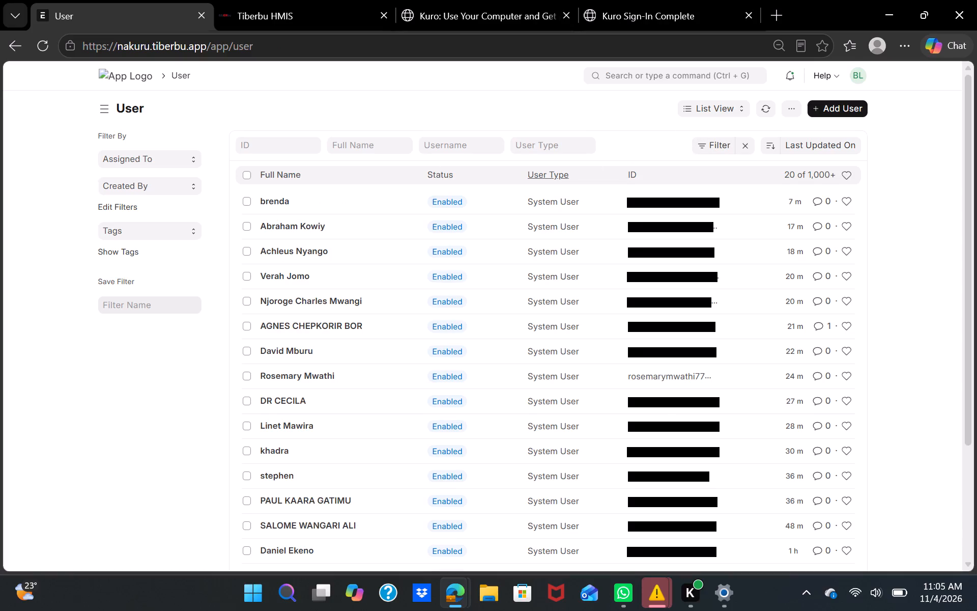
pyautogui.click(439, 135)
pyautogui.click(438, 145)
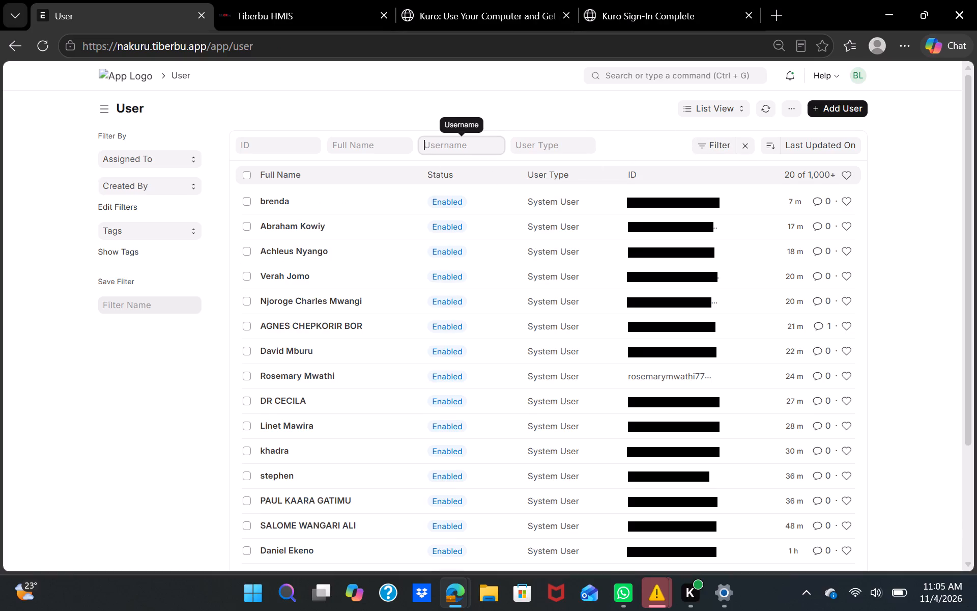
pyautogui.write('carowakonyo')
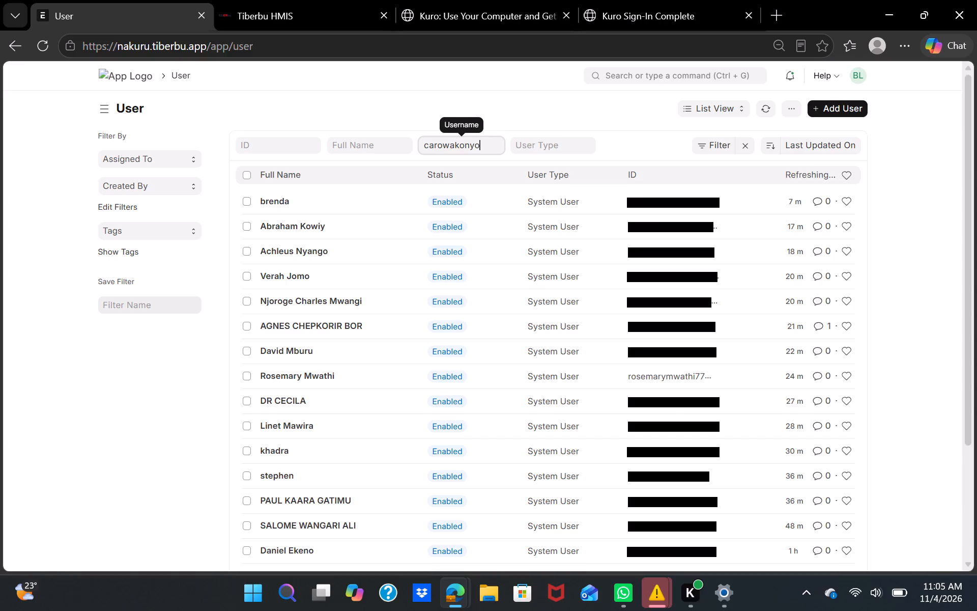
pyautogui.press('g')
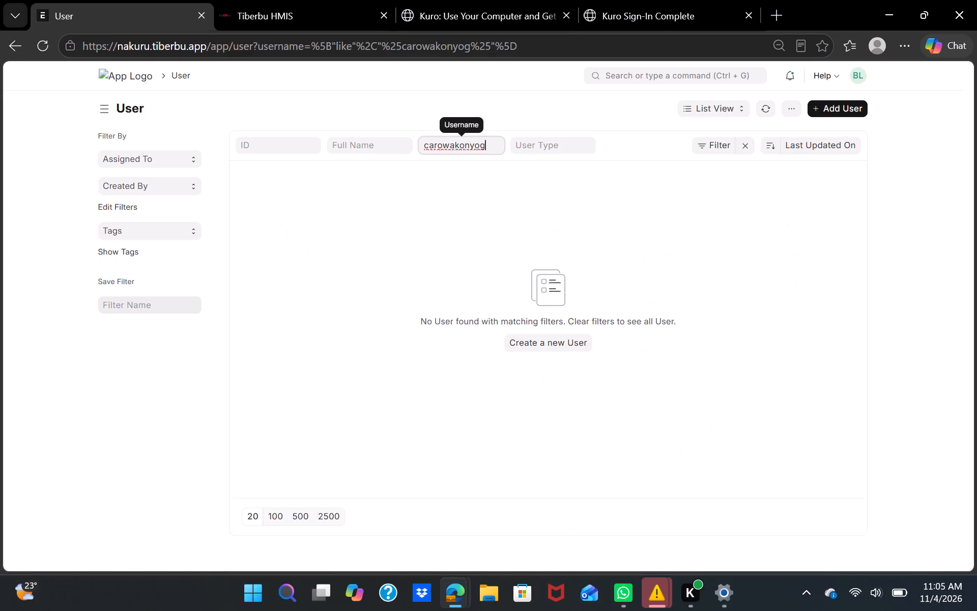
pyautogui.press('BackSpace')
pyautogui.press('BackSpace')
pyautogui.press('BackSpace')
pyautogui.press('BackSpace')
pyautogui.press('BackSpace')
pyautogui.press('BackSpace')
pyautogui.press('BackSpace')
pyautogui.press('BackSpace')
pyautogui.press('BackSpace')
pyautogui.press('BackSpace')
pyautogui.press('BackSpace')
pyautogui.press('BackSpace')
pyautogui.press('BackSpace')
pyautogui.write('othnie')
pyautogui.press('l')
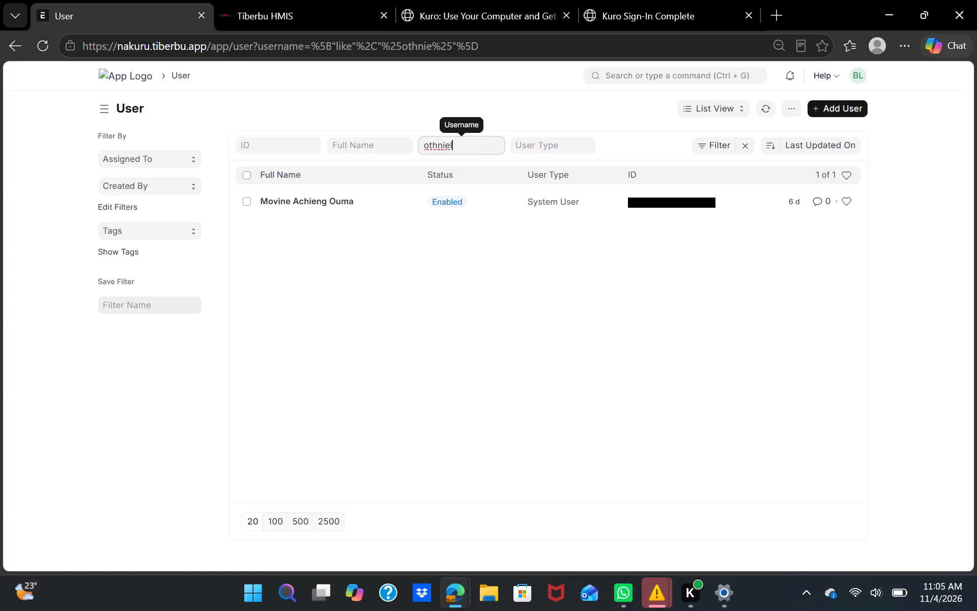
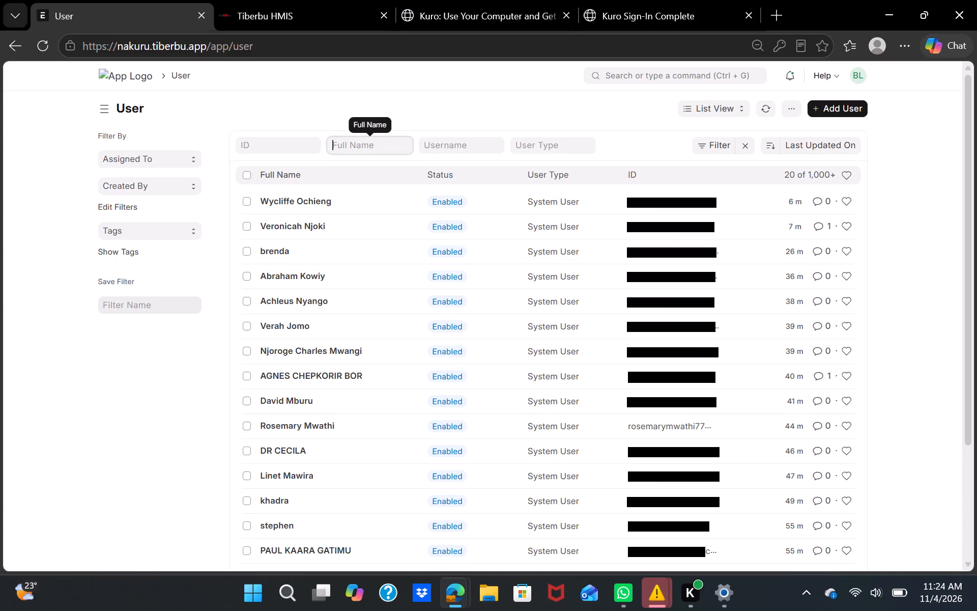
# Search the User list by the full name "wyclife", and clear that name filter after checking the list.
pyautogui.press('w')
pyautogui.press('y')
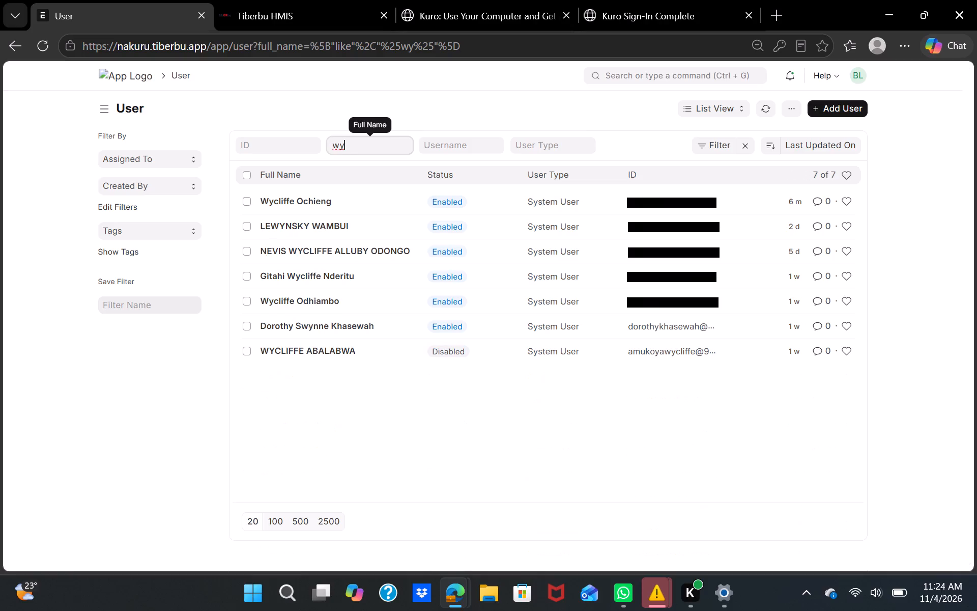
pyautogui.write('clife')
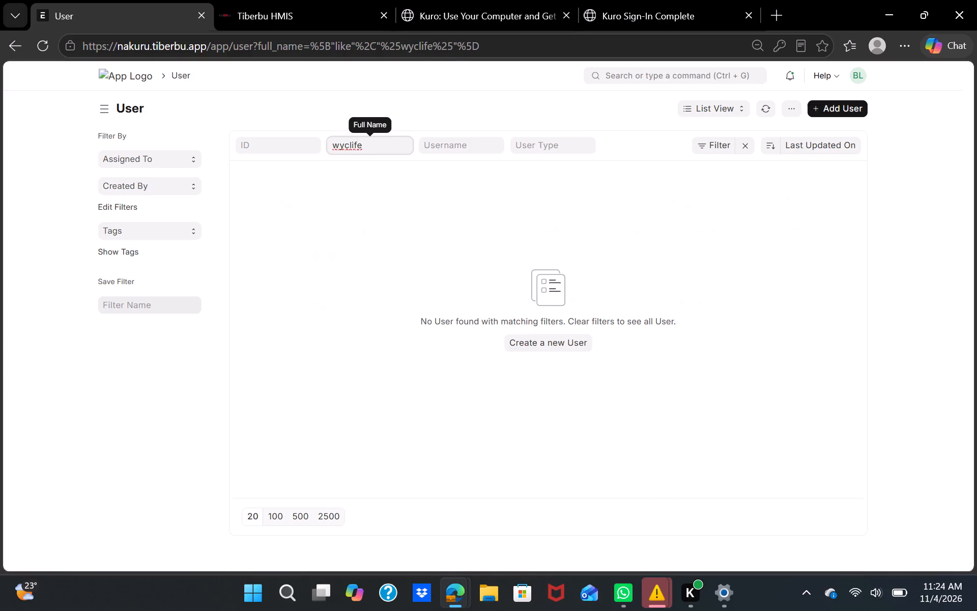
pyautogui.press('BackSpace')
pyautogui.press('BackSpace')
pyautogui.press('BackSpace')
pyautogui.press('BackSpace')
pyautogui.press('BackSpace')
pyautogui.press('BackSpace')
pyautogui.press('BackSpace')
# Start a new user record and open it in the full form.
pyautogui.click(842, 105)
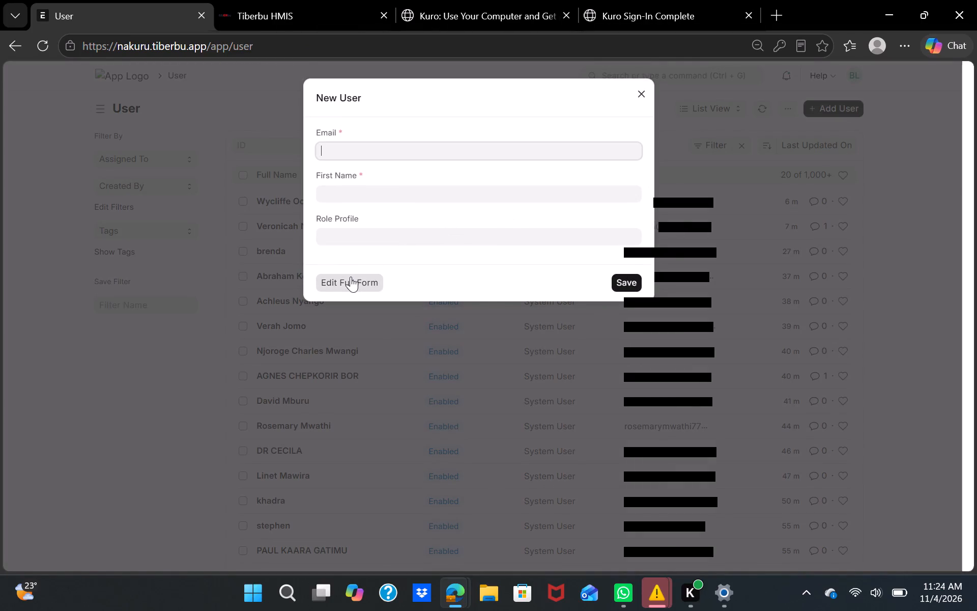
pyautogui.click(343, 279)
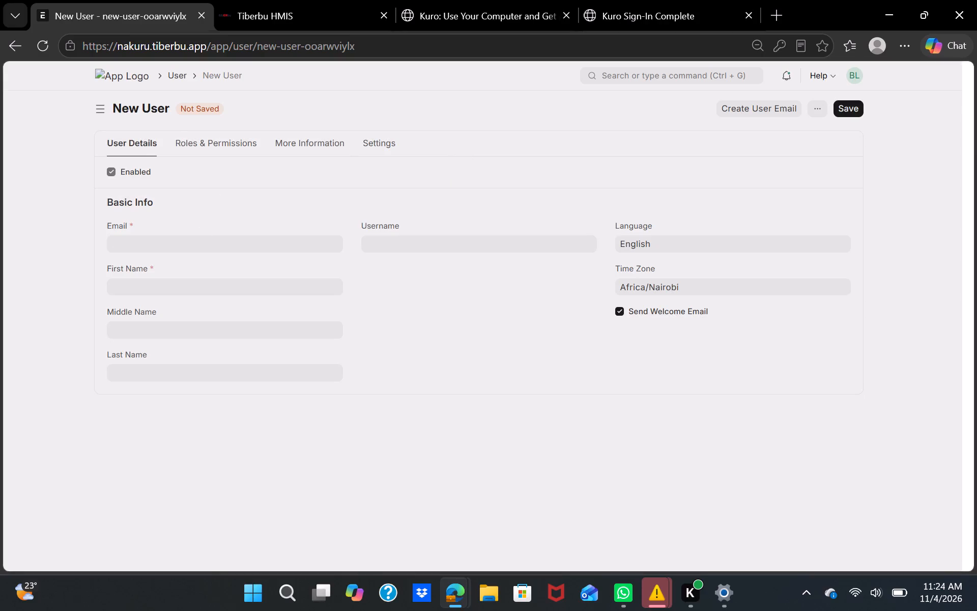
# Enter the staff member's email address in the new user's basic info.
pyautogui.click(178, 238)
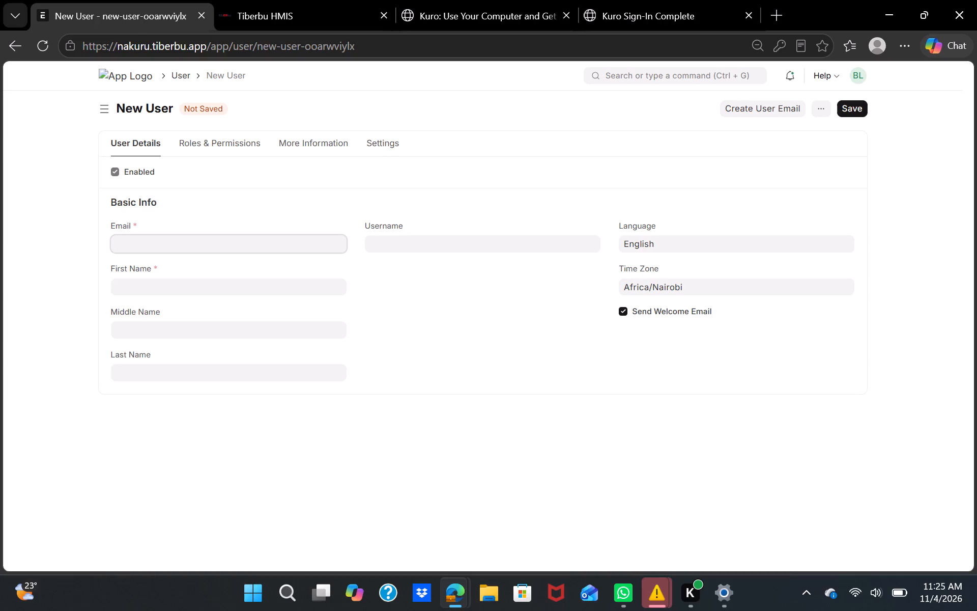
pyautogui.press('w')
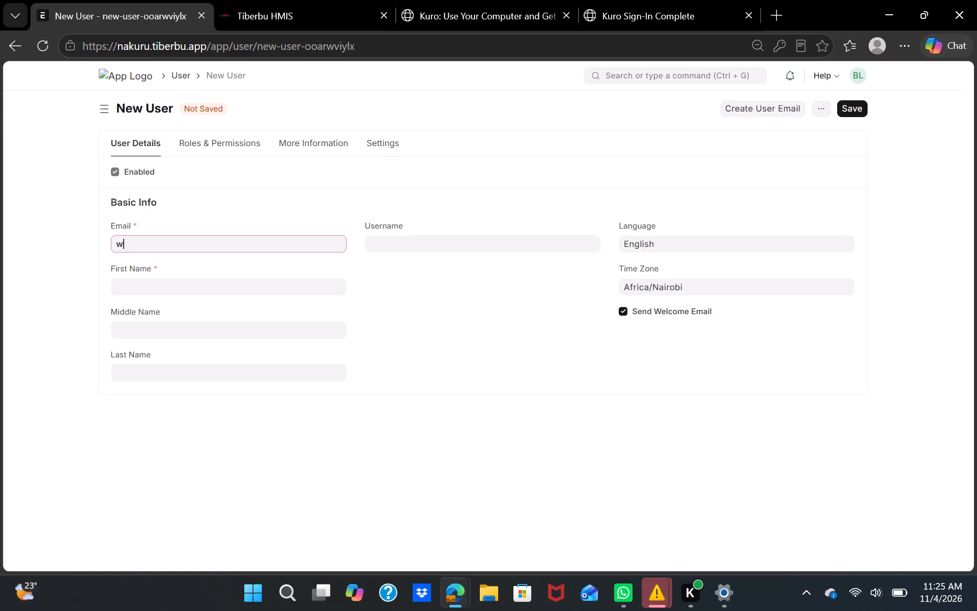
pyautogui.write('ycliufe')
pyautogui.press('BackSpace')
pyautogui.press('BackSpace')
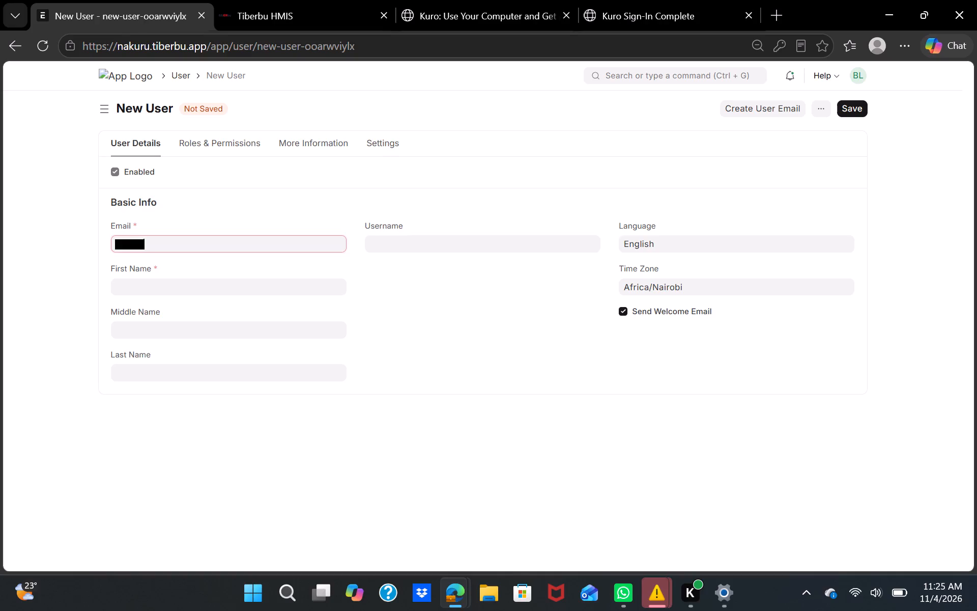
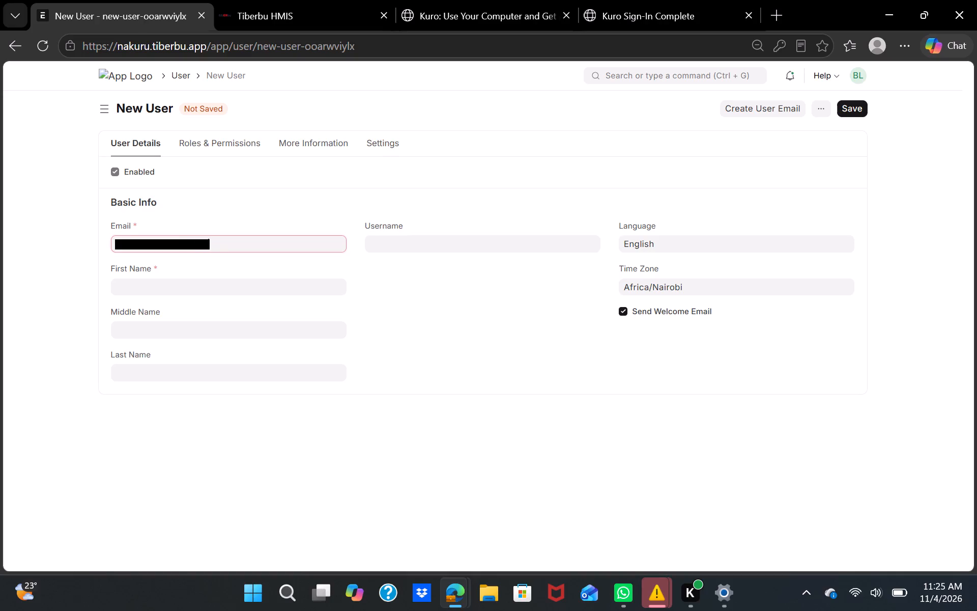
# Finish entering the staff member's email address, including its domain ending, in the new user's basic info.
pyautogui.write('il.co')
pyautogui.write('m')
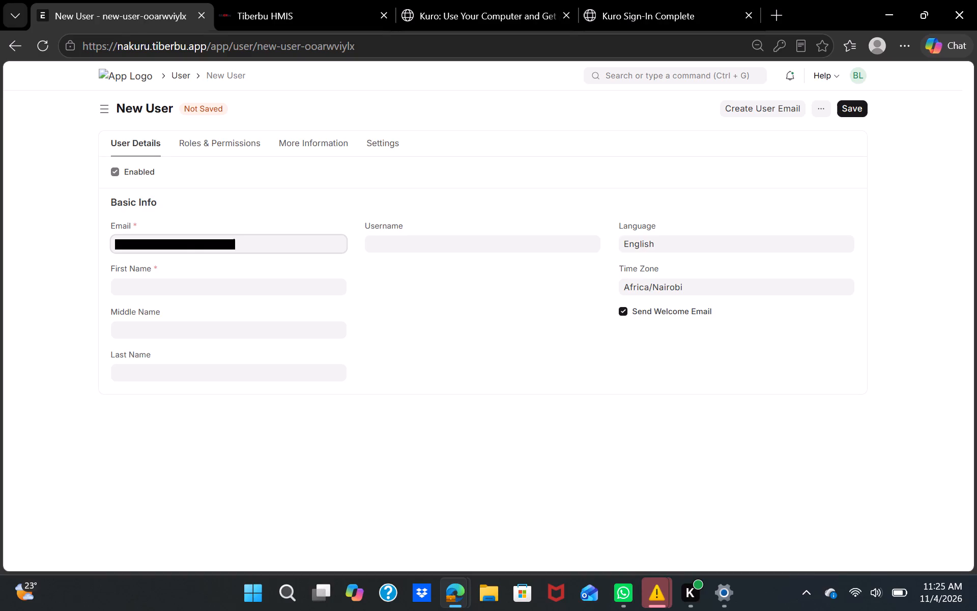
# Select the whole email address entered in the new user's basic info.
pyautogui.moveTo(244, 244); pyautogui.dragTo(106, 236)
# Set the new user's username to the same value as the entered email address.
pyautogui.hotkey('ctrl', 'c')
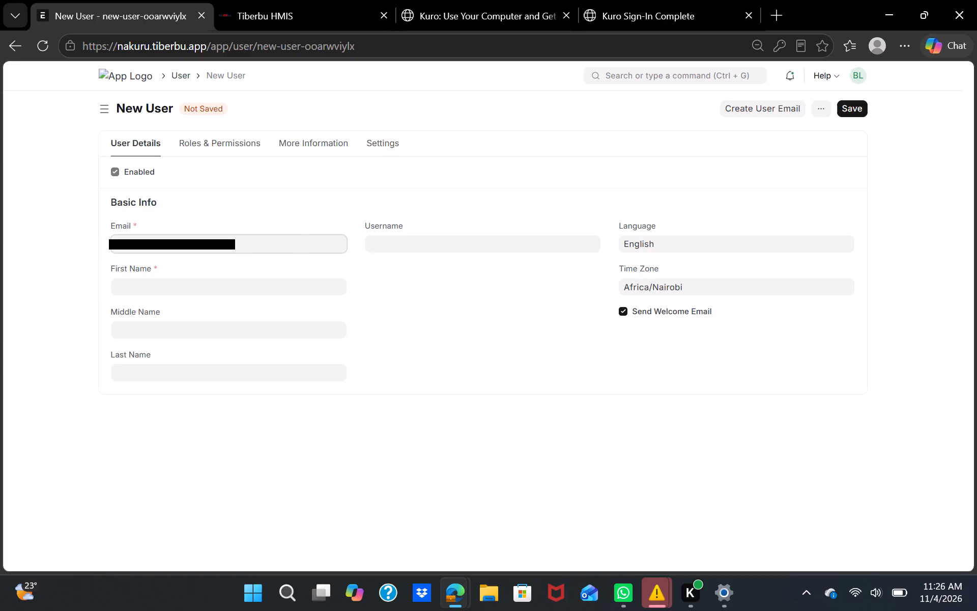
pyautogui.click(383, 239)
pyautogui.hotkey('ctrl', 'v')
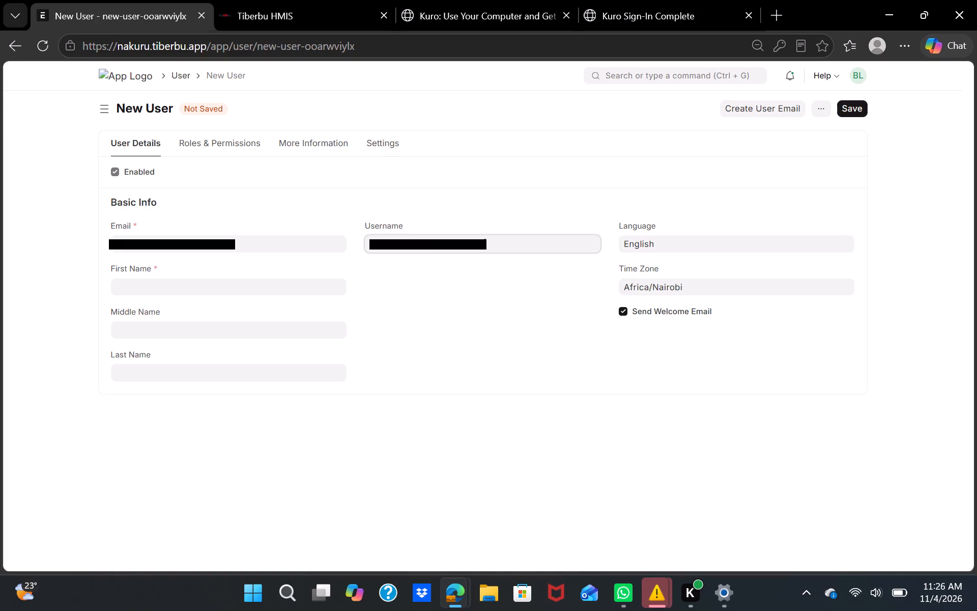
# Enter the staff member's first and last names in the basic info and save the new user.
pyautogui.click(154, 289)
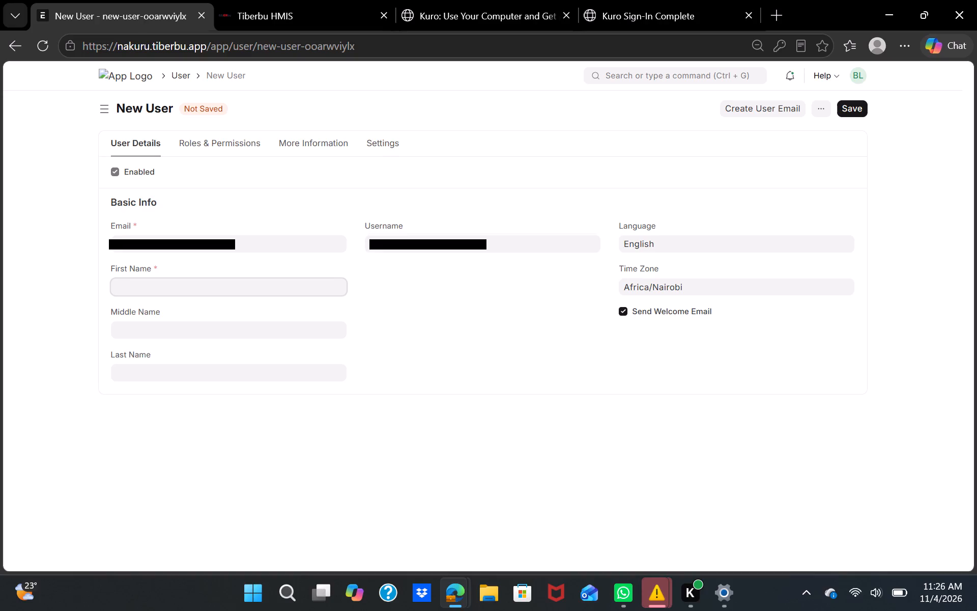
pyautogui.press('w')
pyautogui.press('y')
pyautogui.write('clife')
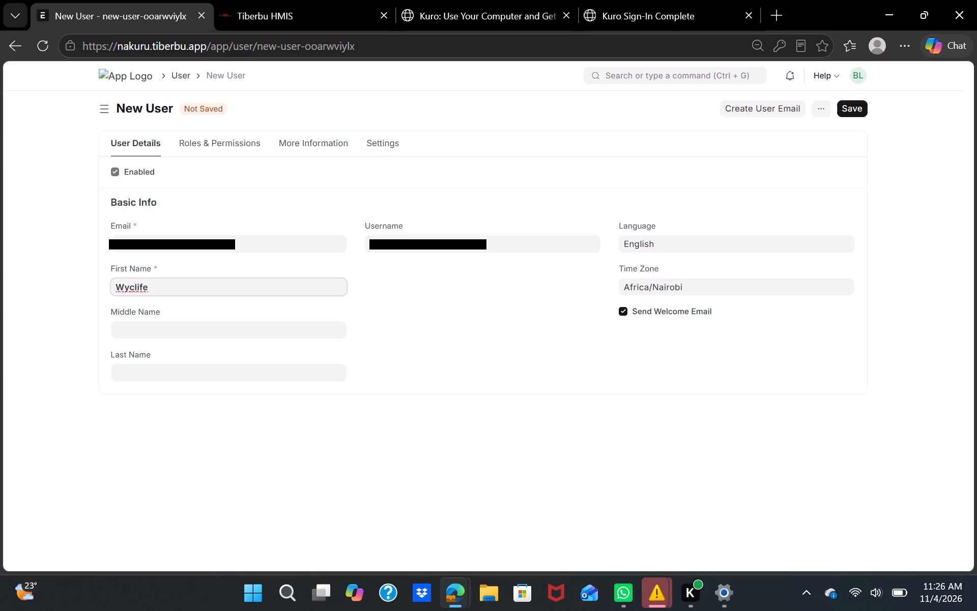
pyautogui.click(140, 367)
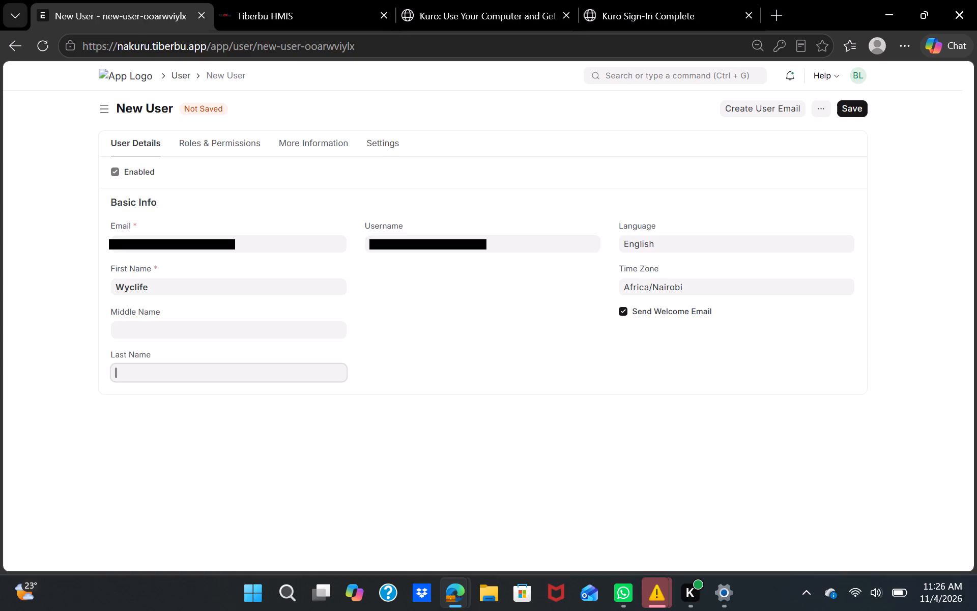
pyautogui.press('o')
pyautogui.click(858, 110)
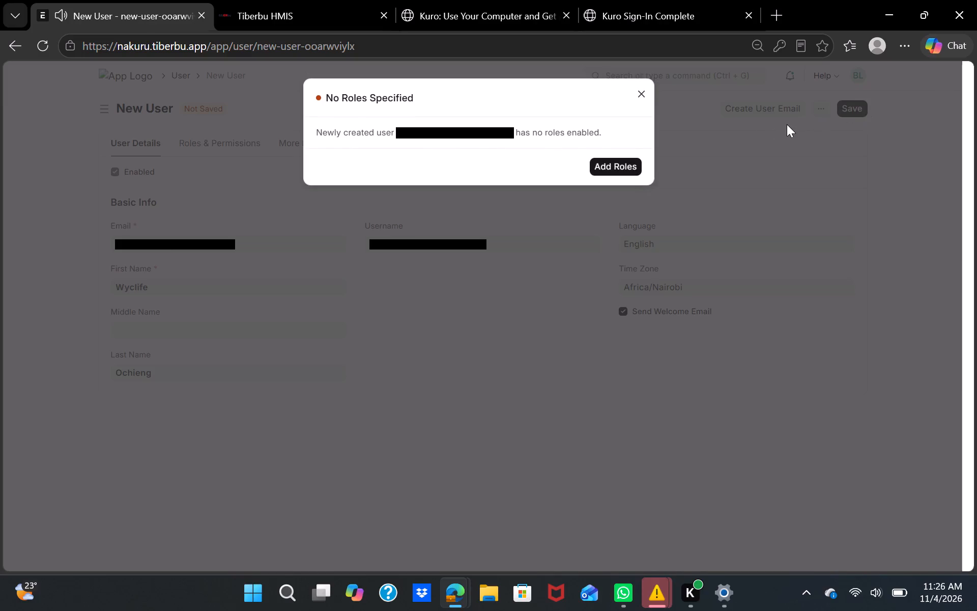
# Choose to add roles for the newly created user and open their roles and permissions.
pyautogui.click(612, 165)
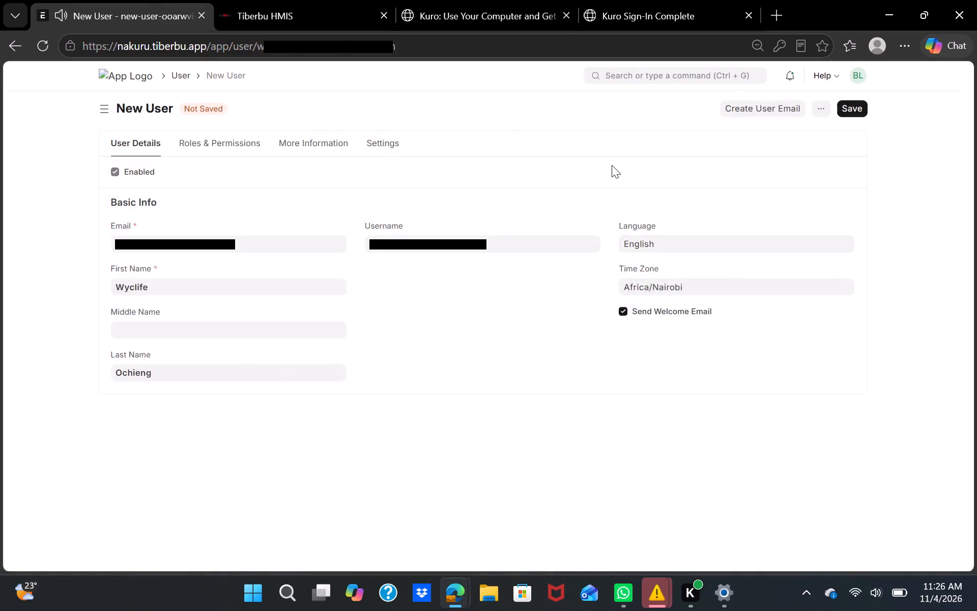
pyautogui.click(366, 140)
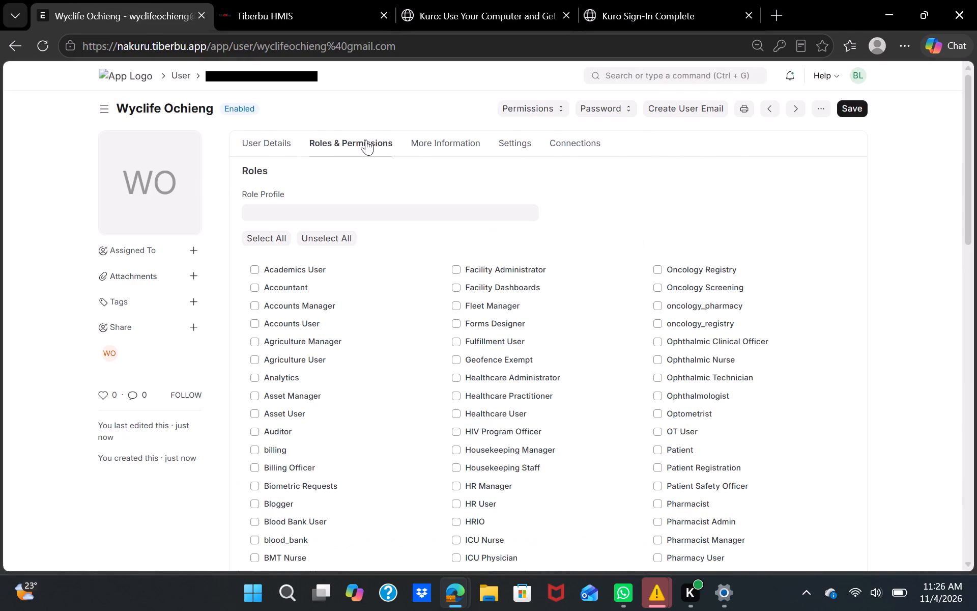